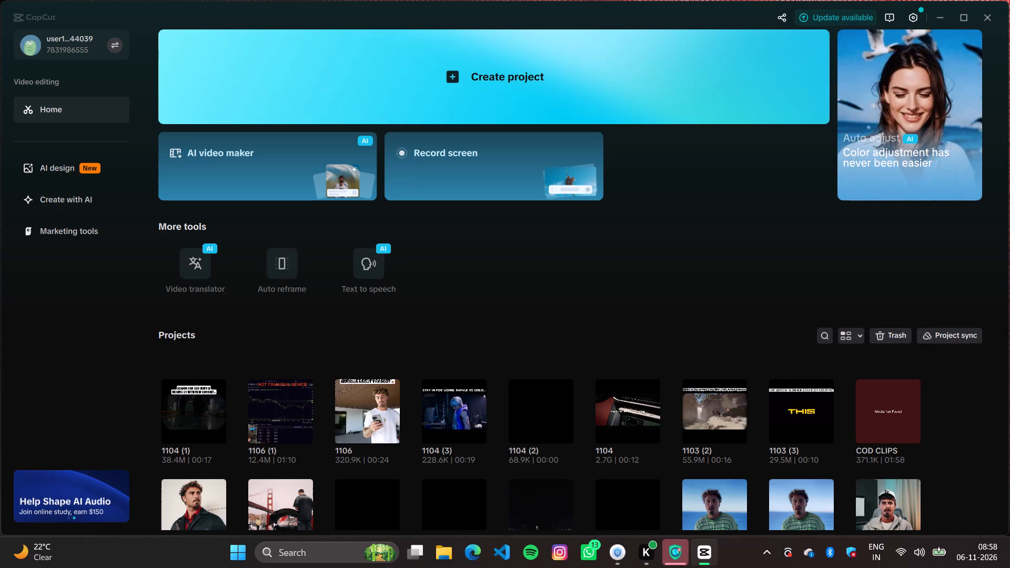
Open the existing project 1104 (1) from the project list.
click(186, 427)
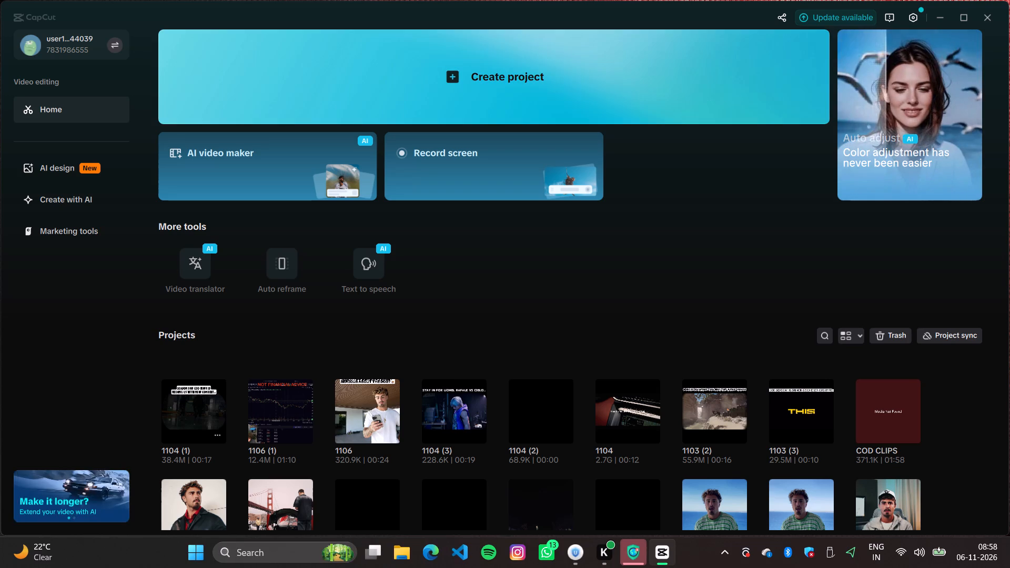
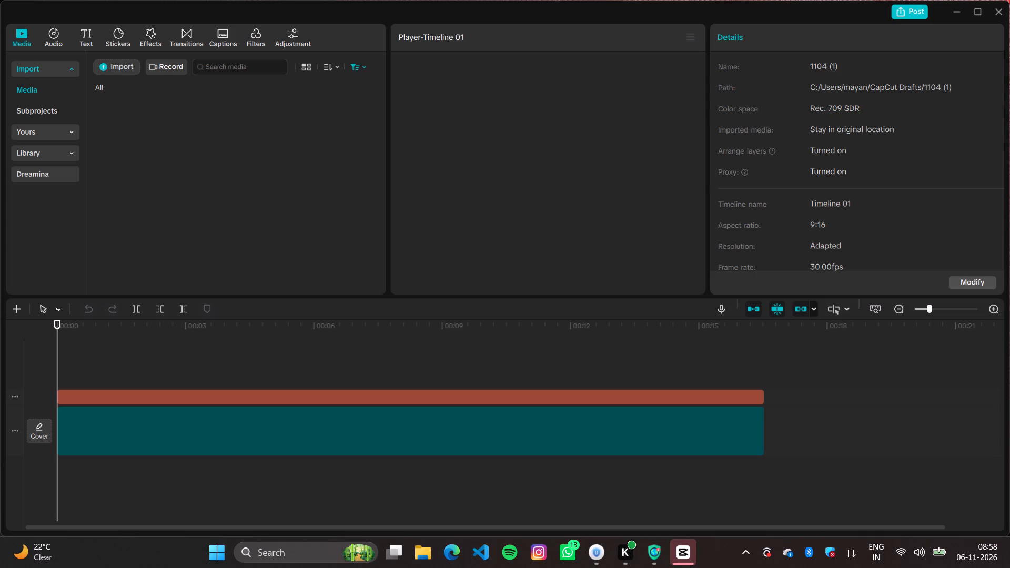
Switch from the CapCut project to the VeePN app window.
click(648, 555)
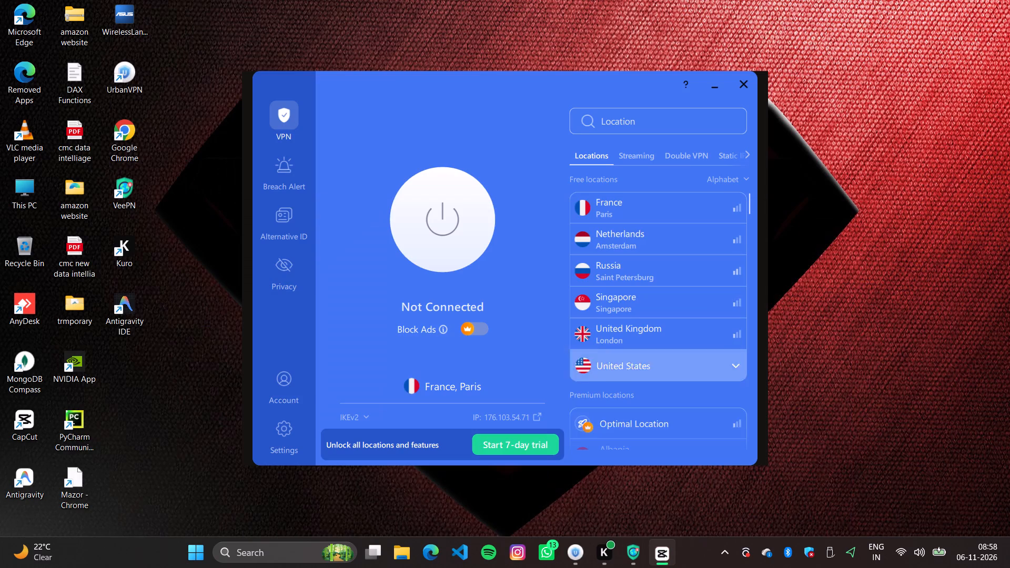
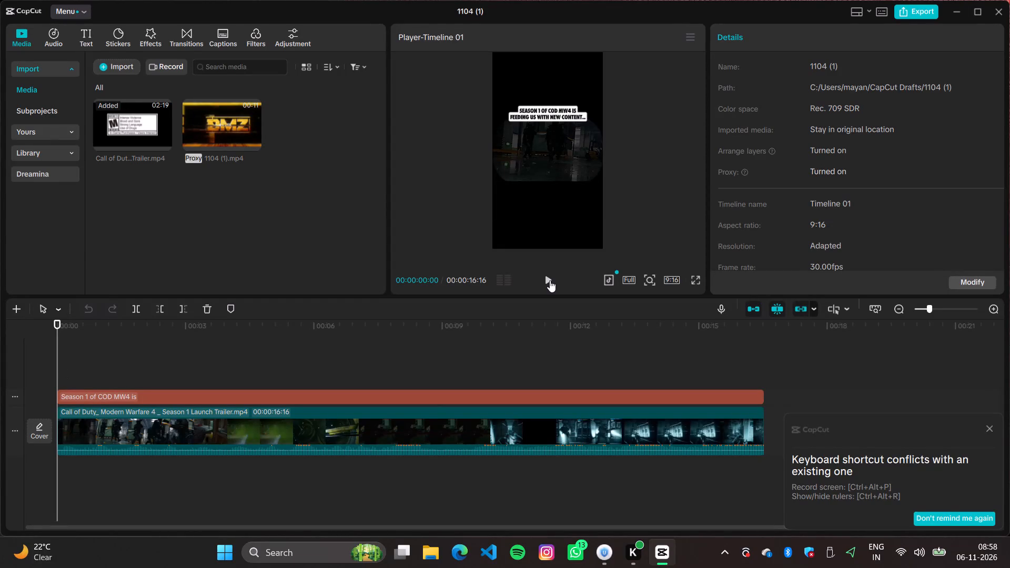
Play the timeline from the start to its end to review the current edit.
click(550, 280)
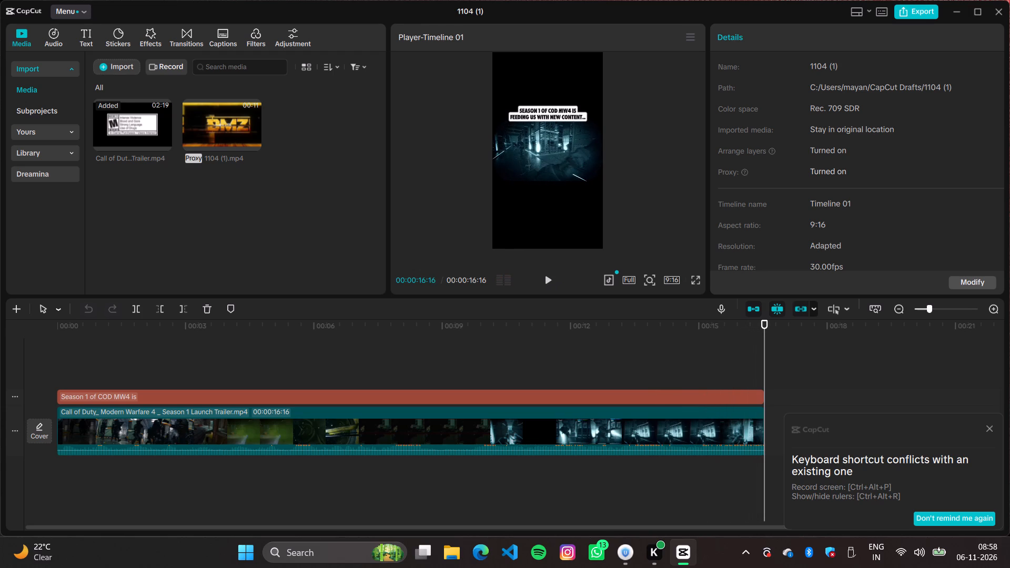
Dismiss the keyboard shortcut conflict notification.
click(994, 428)
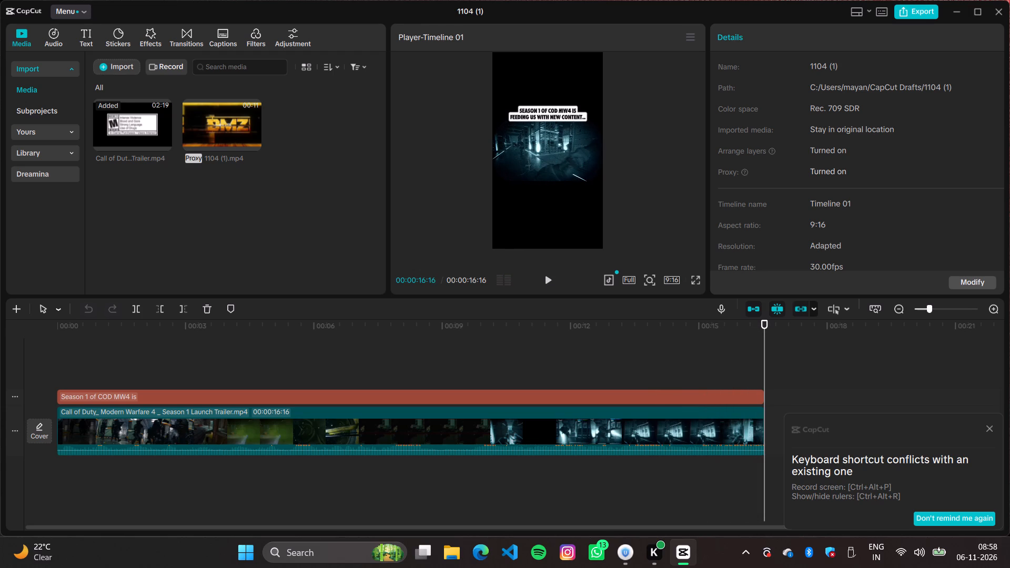
click(991, 428)
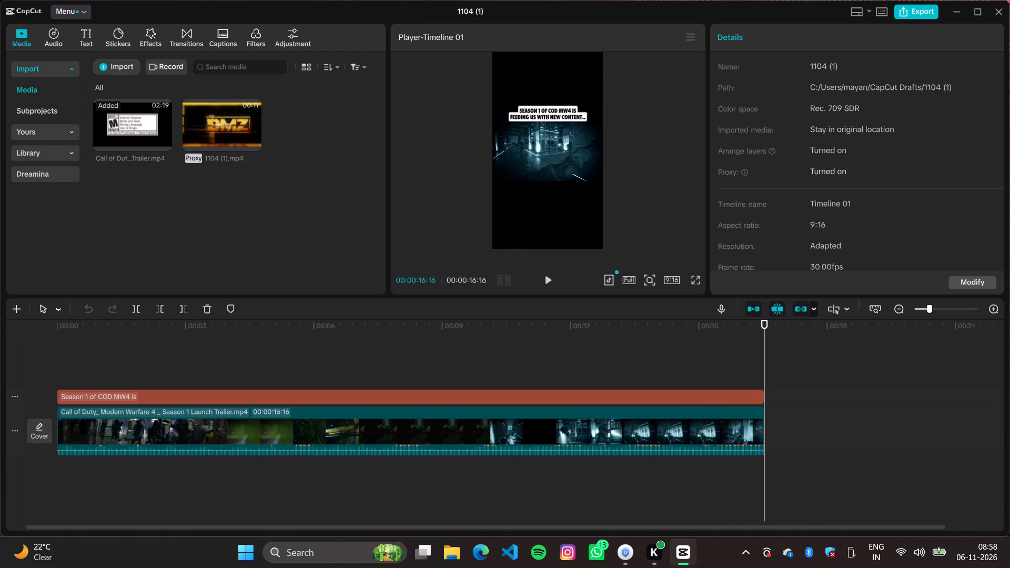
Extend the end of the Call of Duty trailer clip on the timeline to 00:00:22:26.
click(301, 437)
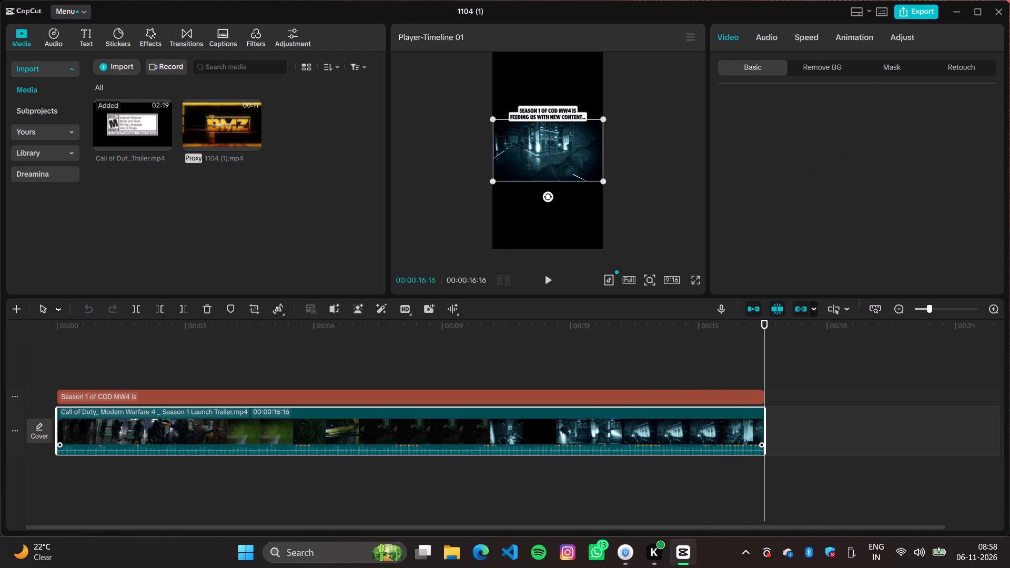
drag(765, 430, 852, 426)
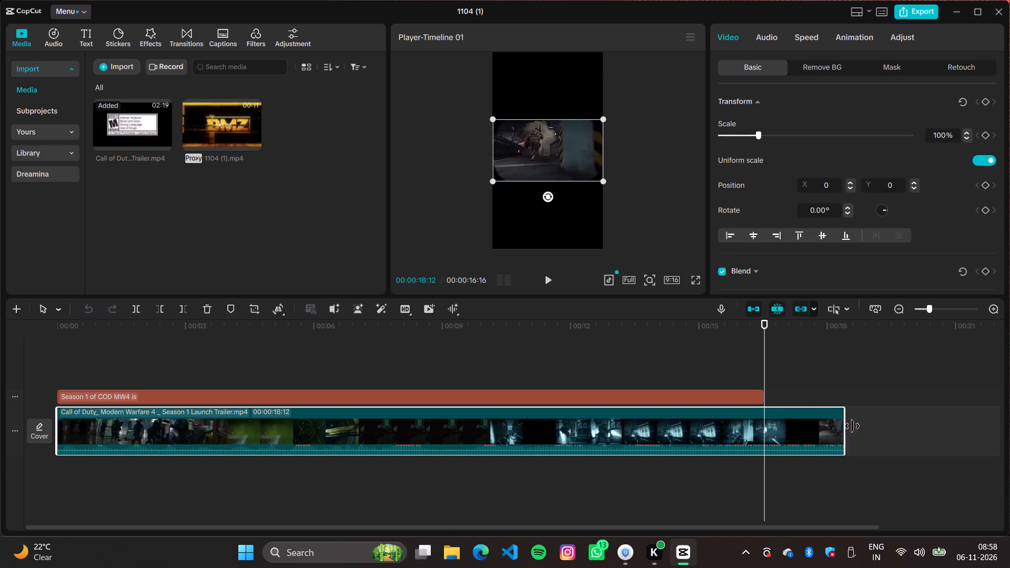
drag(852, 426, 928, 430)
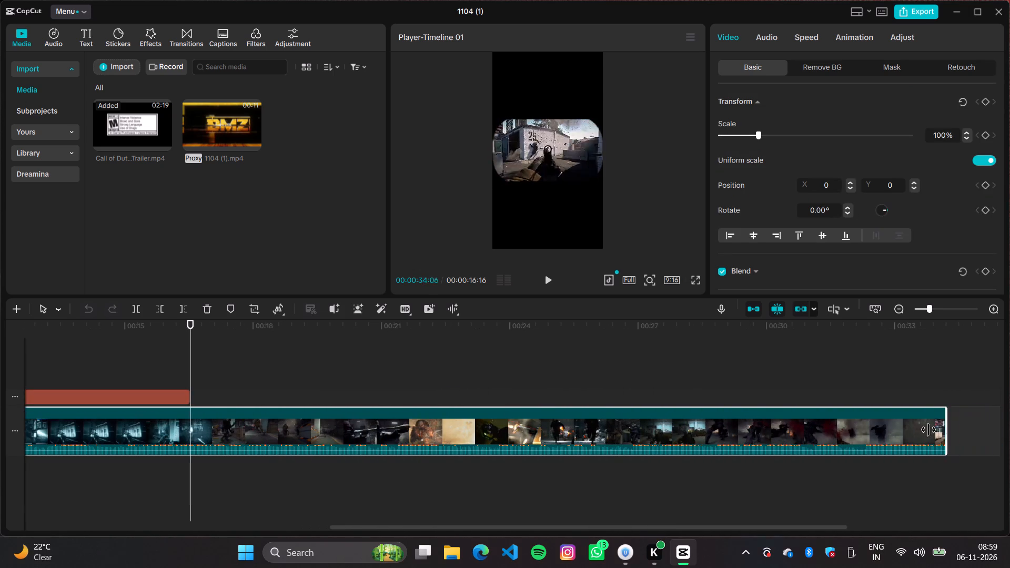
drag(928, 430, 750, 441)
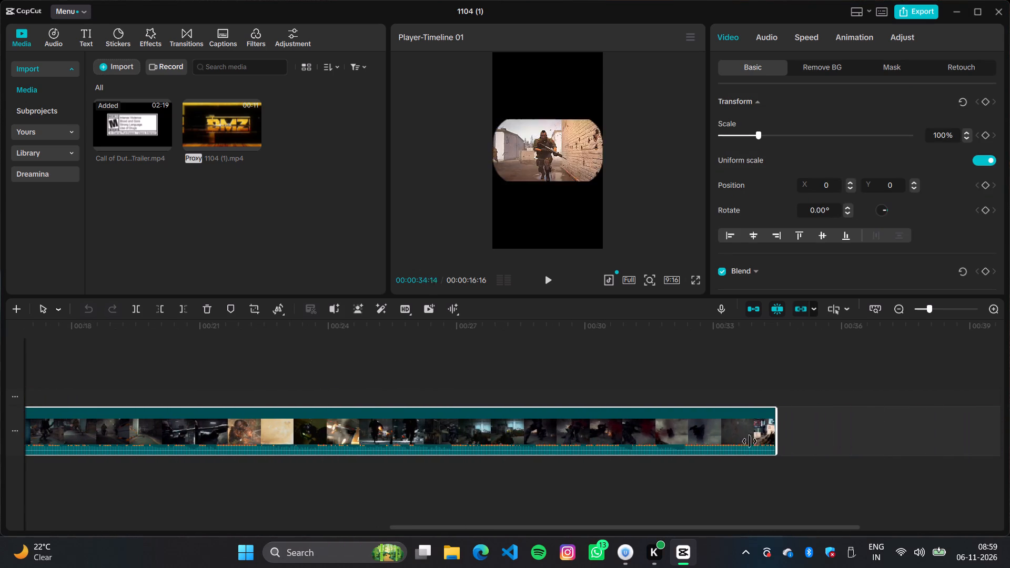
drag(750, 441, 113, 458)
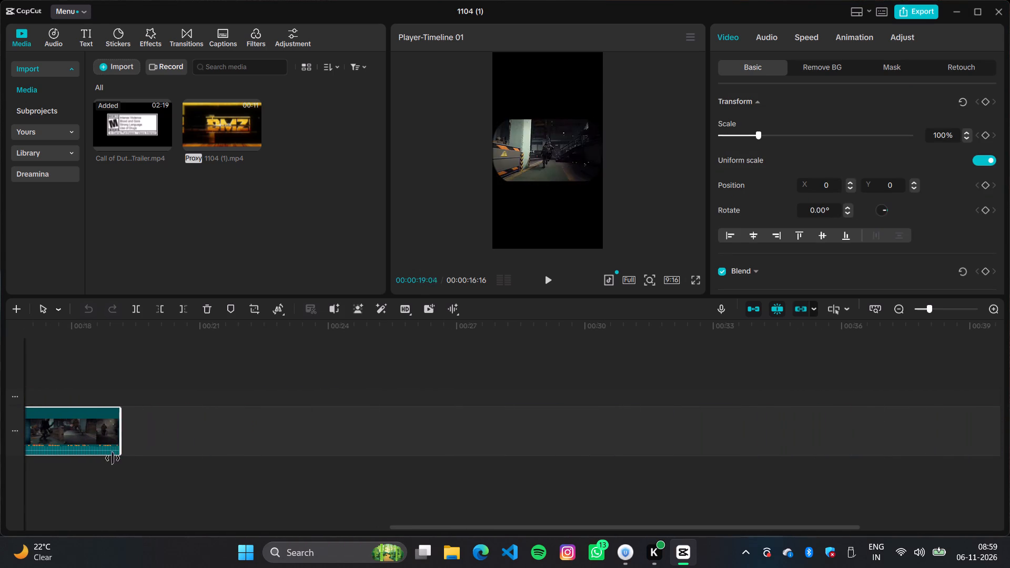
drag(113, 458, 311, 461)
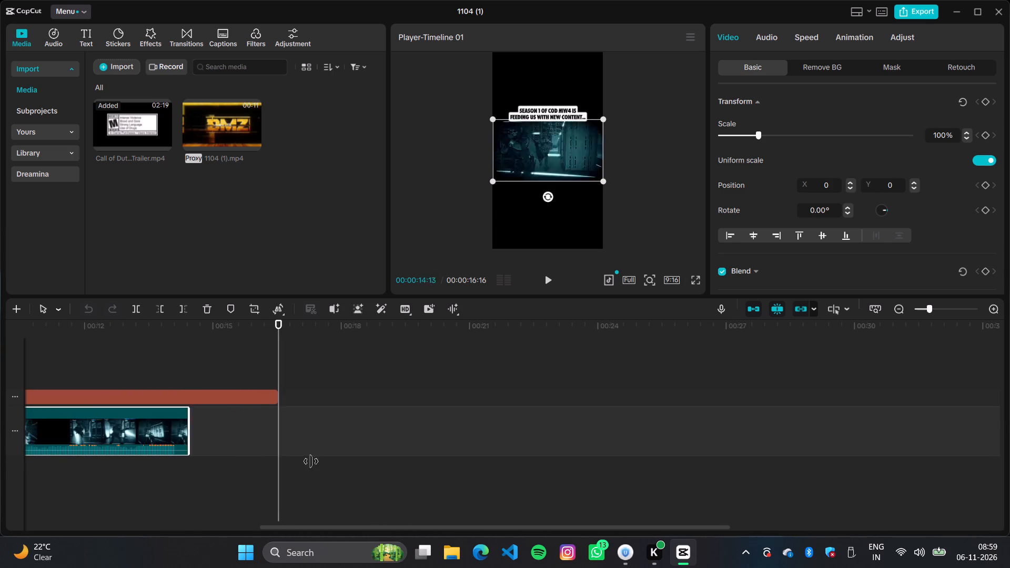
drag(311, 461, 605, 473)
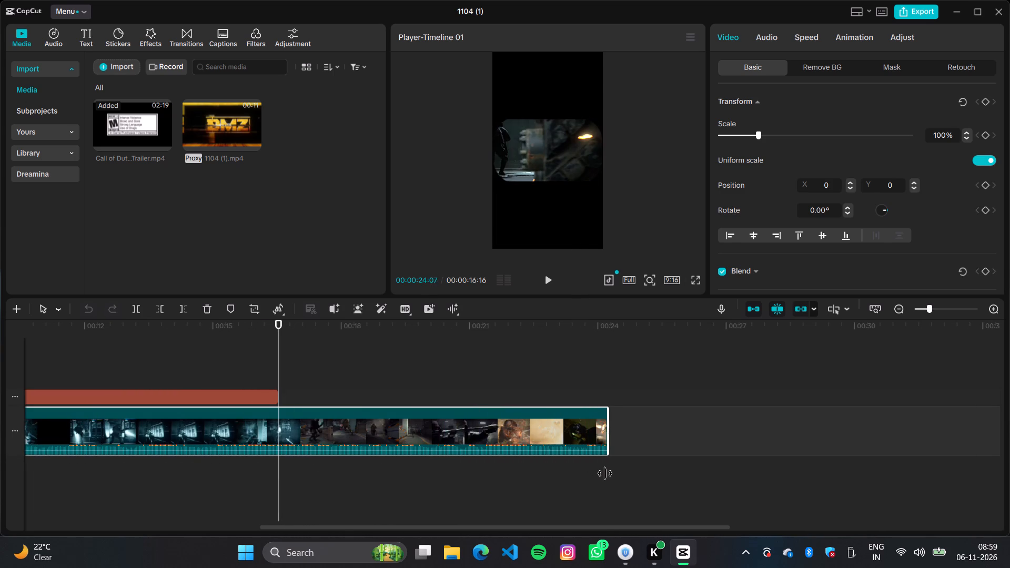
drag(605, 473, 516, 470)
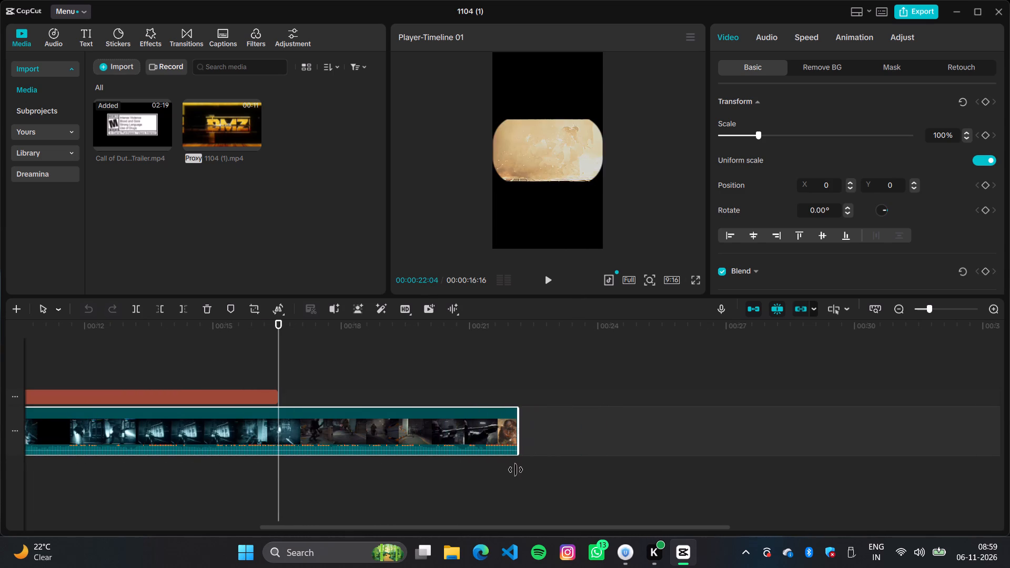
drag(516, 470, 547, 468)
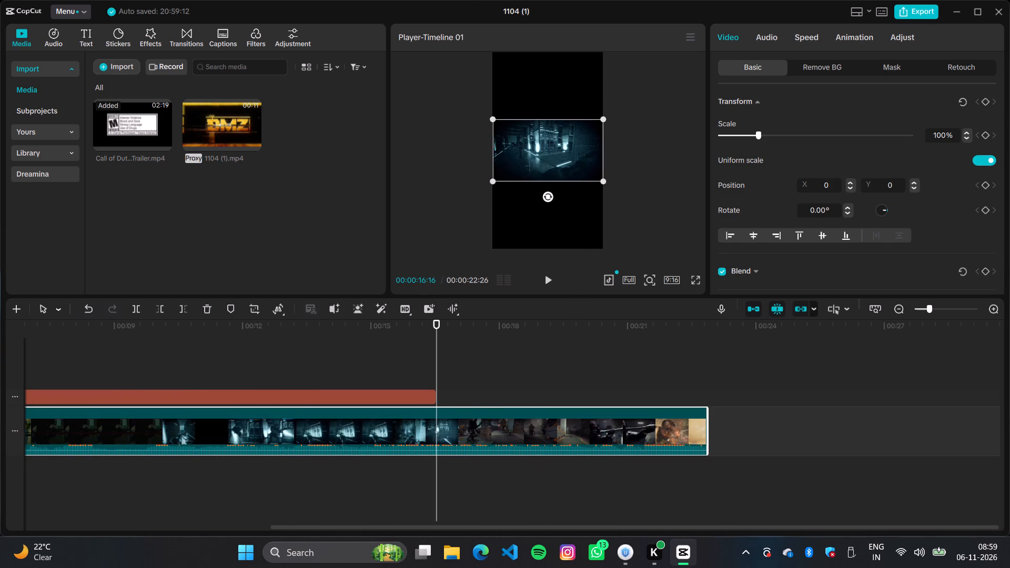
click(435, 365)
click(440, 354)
Extend the end of the trailer clip to 00:00:32:21, using the previewed frames to choose the cut point.
drag(708, 427, 782, 431)
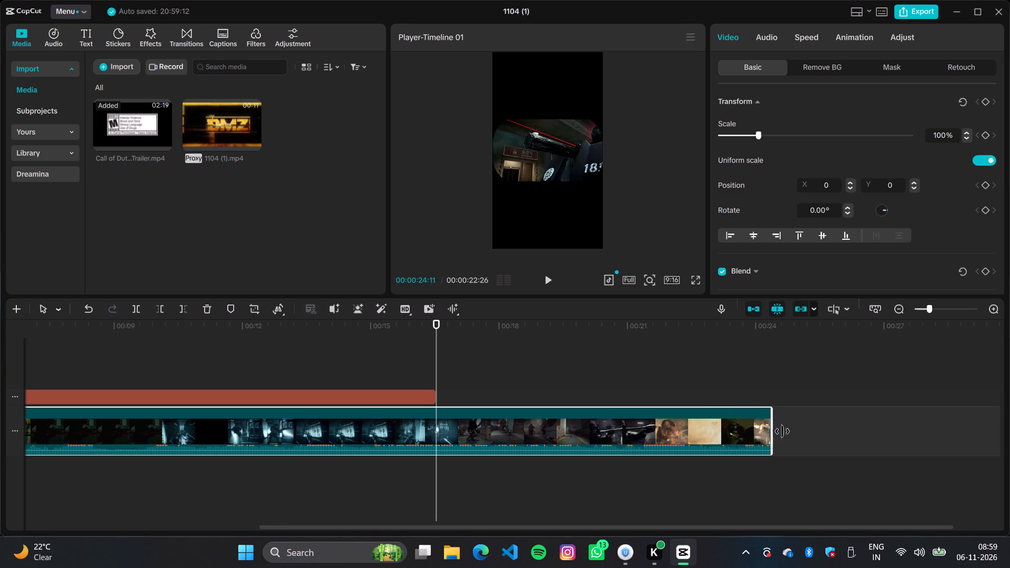
drag(782, 431, 873, 443)
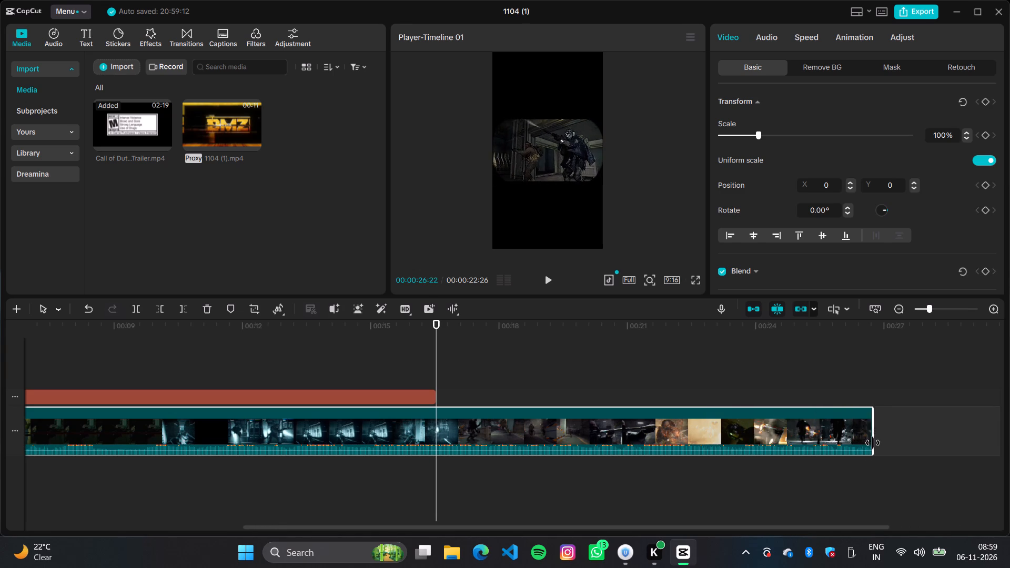
drag(873, 443, 919, 444)
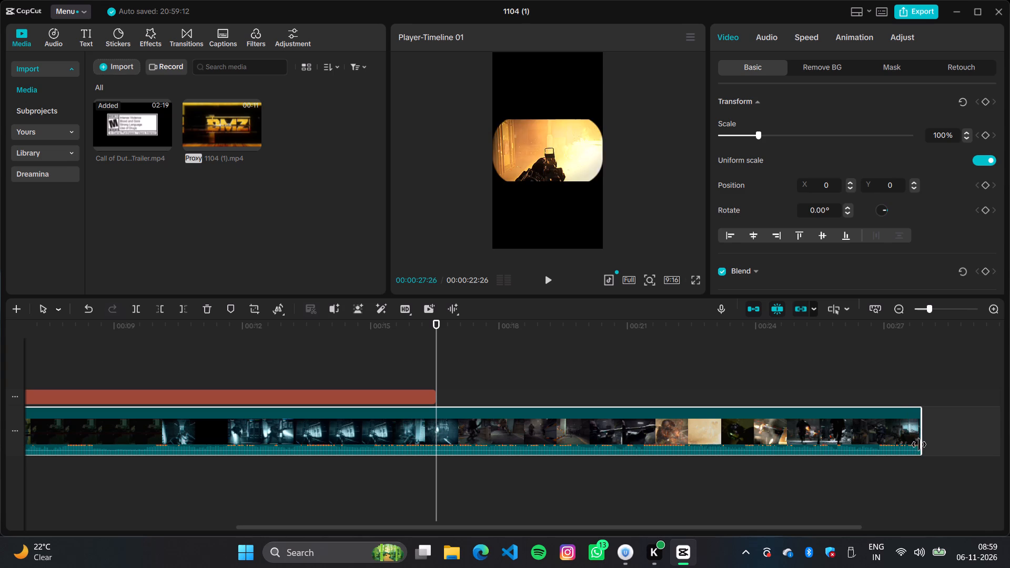
drag(919, 444, 938, 448)
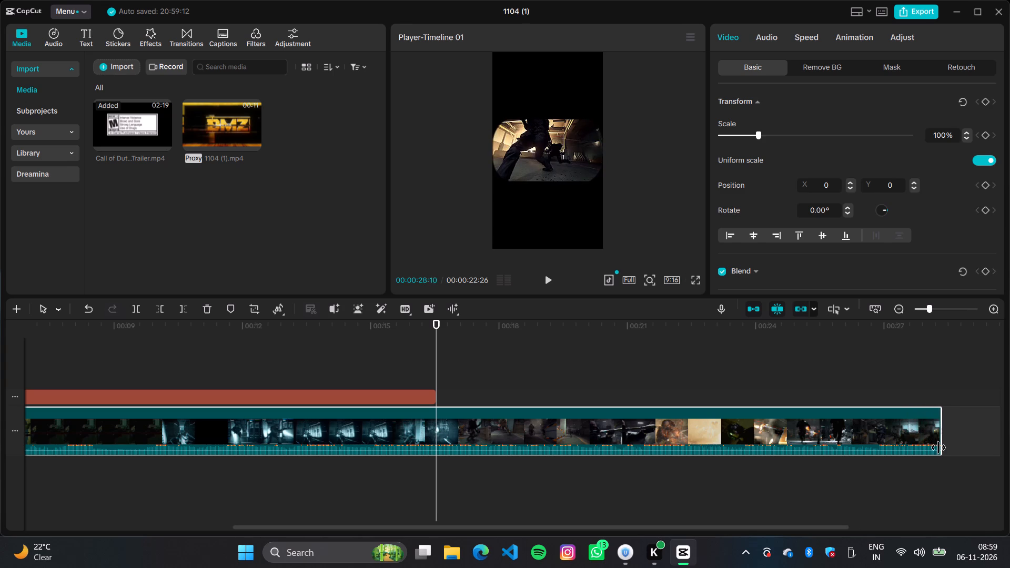
drag(938, 448, 965, 448)
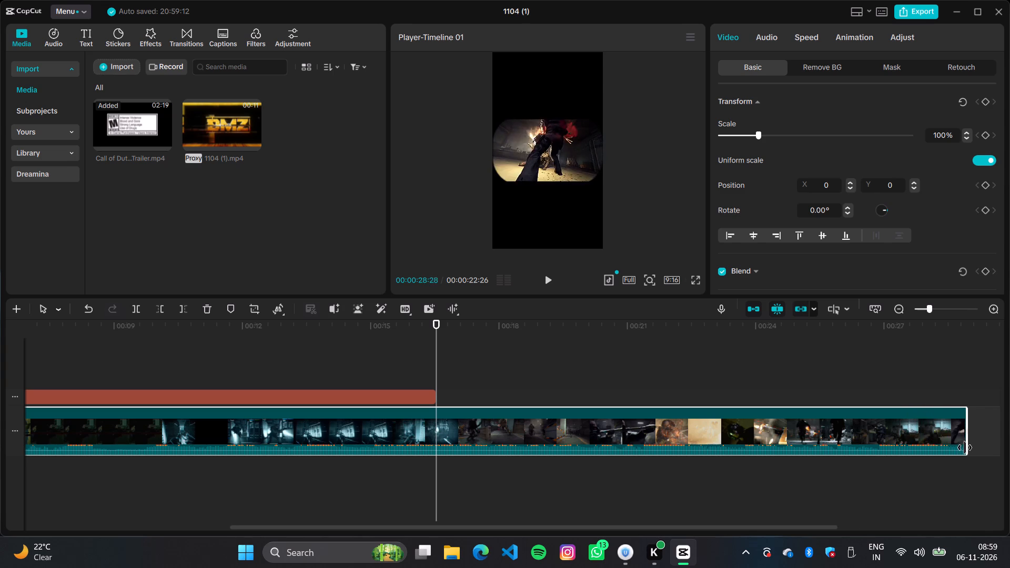
drag(965, 448, 871, 450)
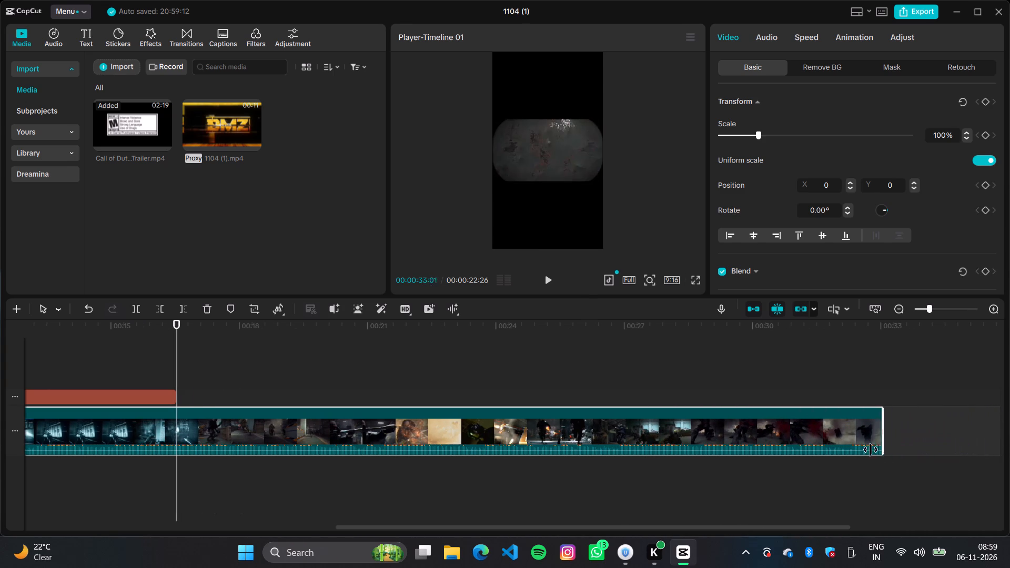
drag(871, 450, 806, 450)
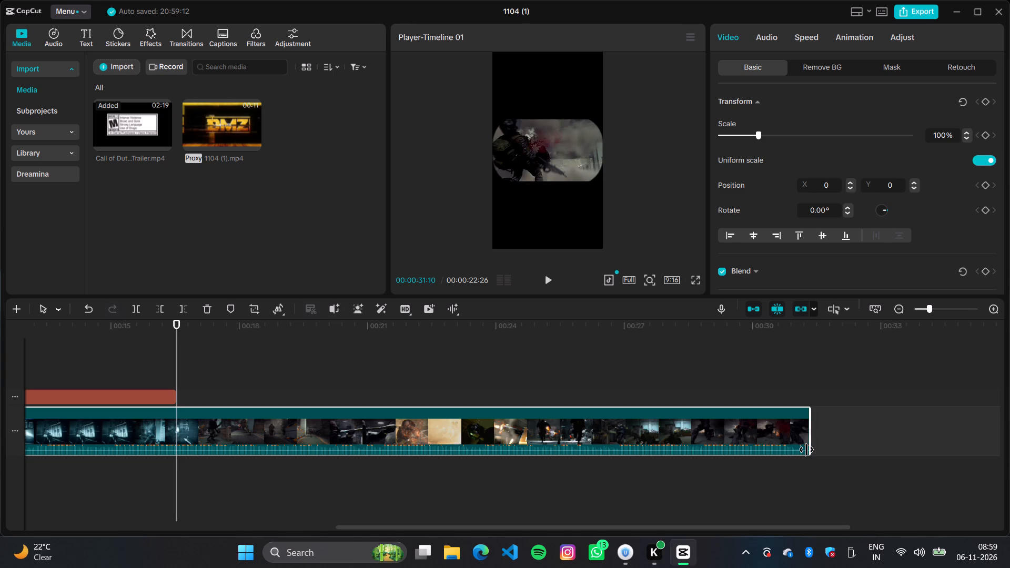
drag(806, 450, 721, 451)
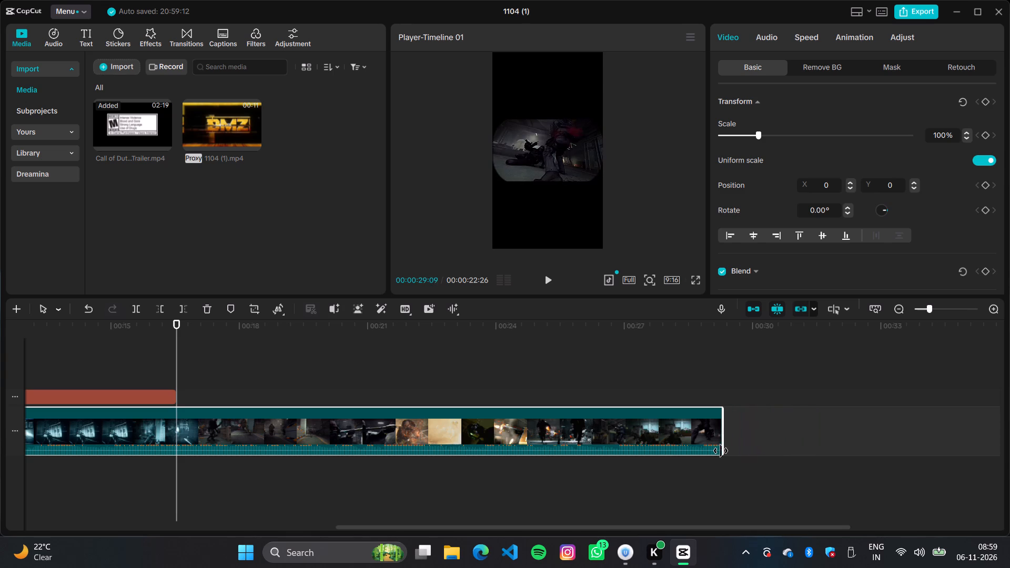
drag(721, 451, 865, 459)
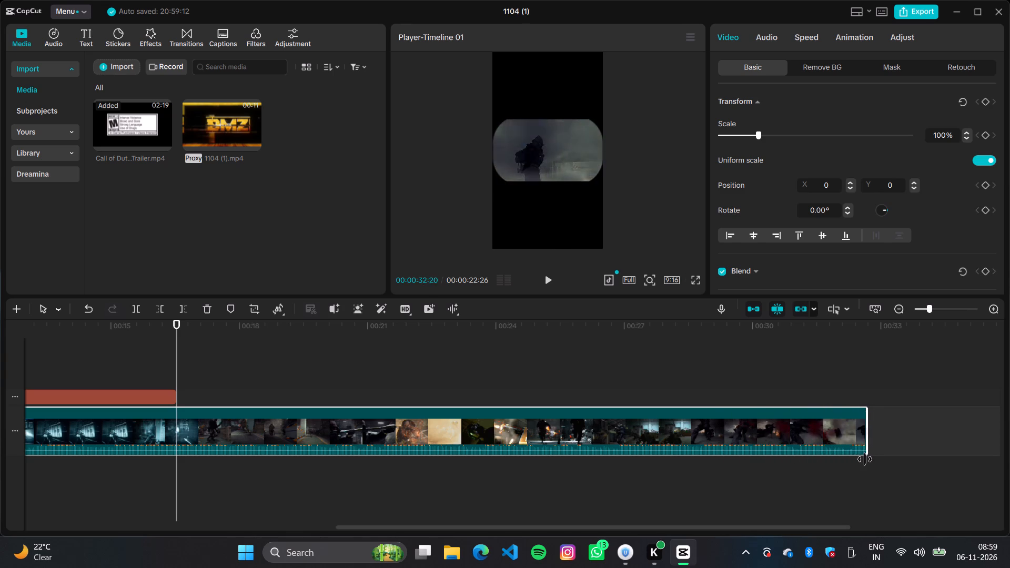
drag(865, 459, 857, 459)
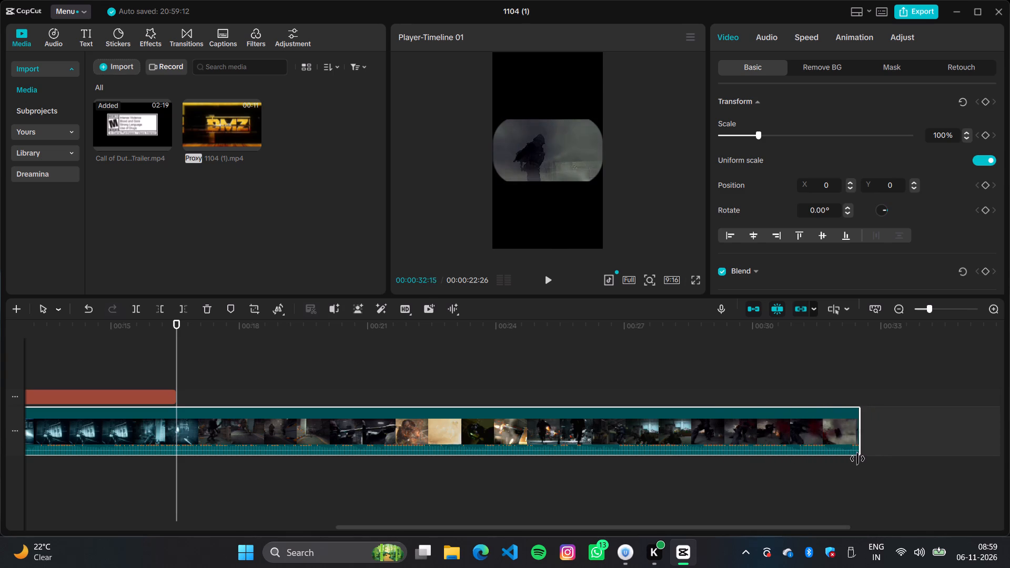
drag(857, 459, 862, 459)
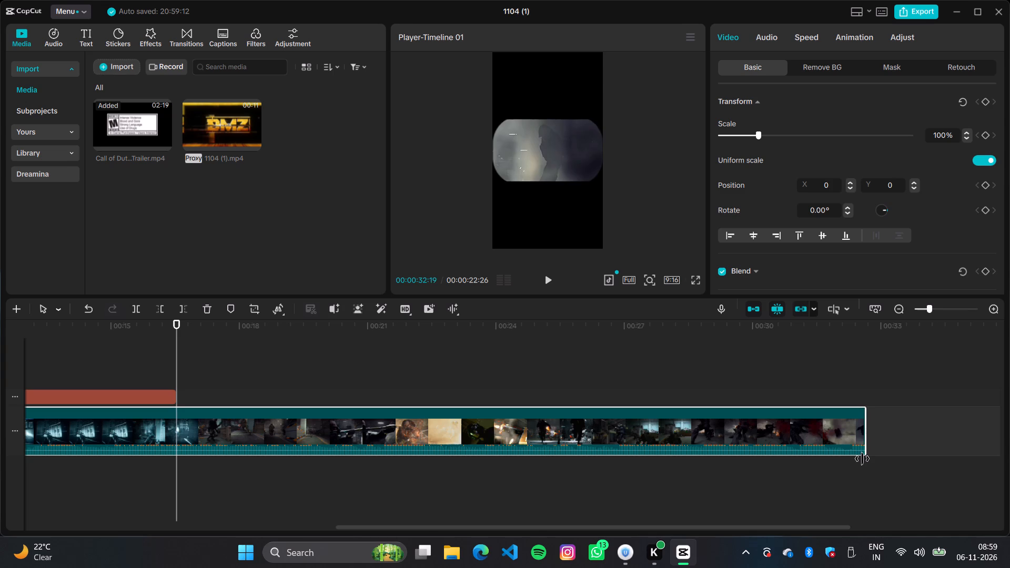
drag(862, 459, 865, 458)
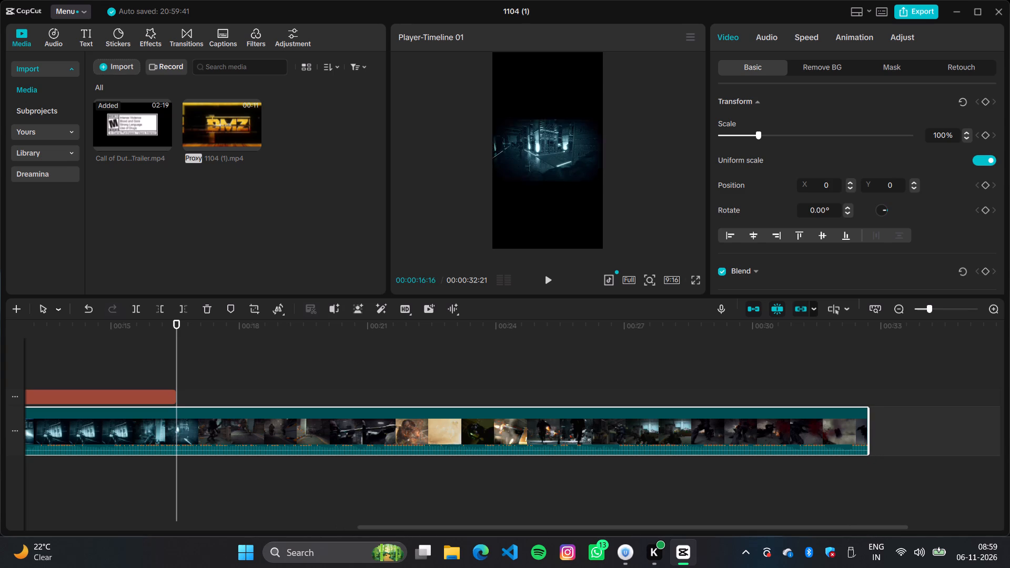
click(842, 430)
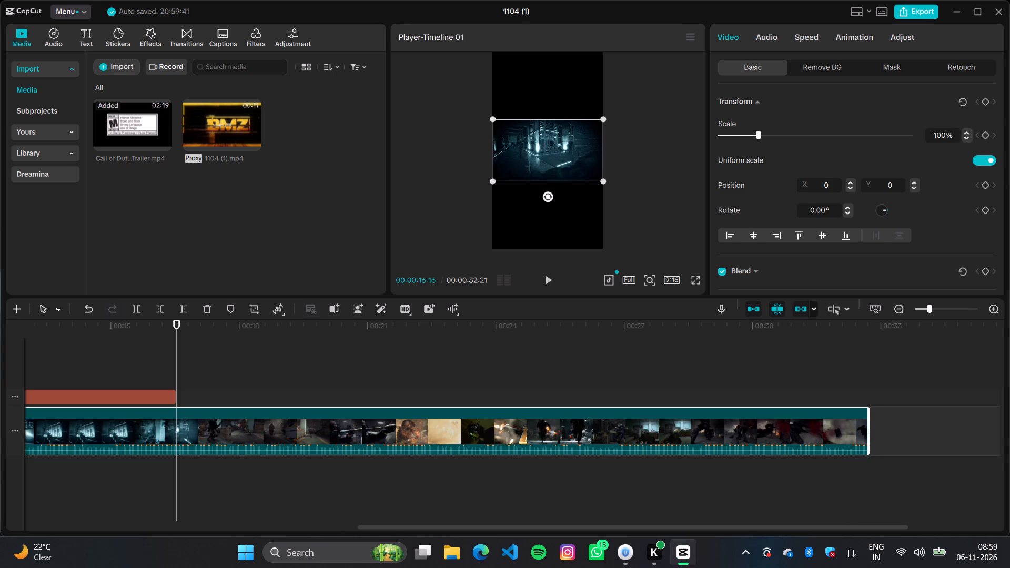
Move the "Season 1 of COD MW4 is" text clip along its track so it starts at 00:00:16:16.
click(150, 400)
drag(148, 397, 373, 403)
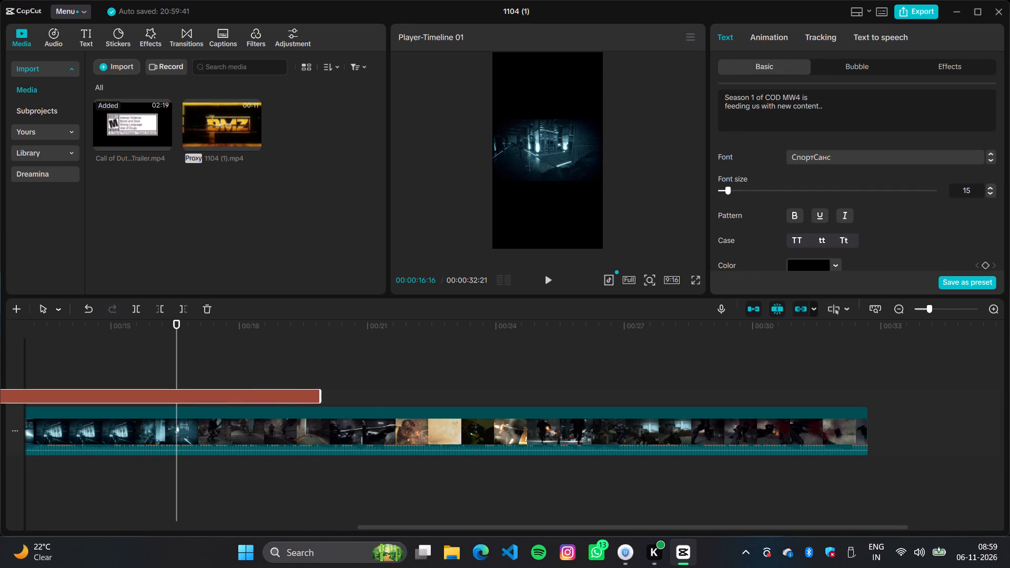
drag(373, 403, 730, 400)
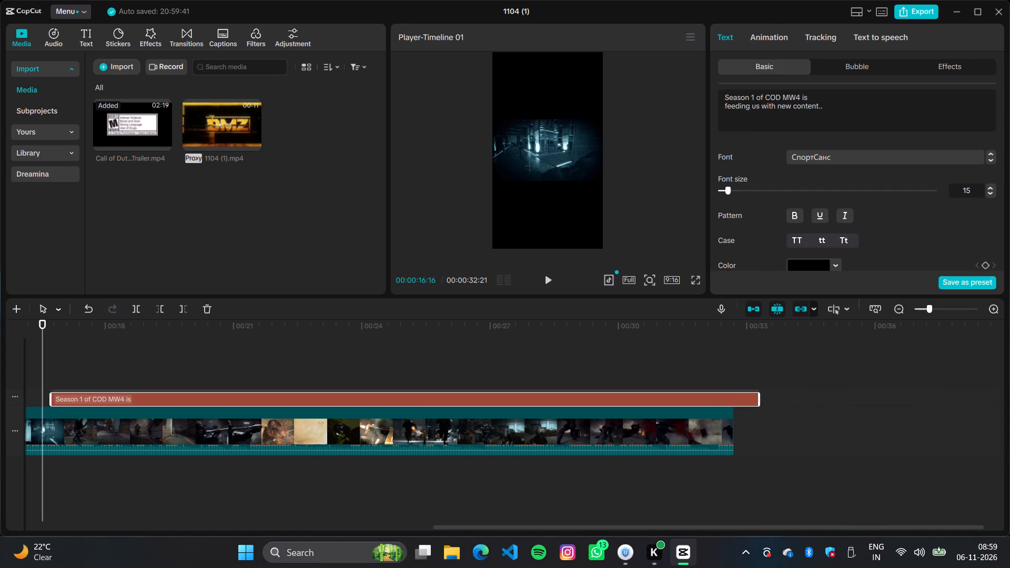
drag(730, 400, 723, 400)
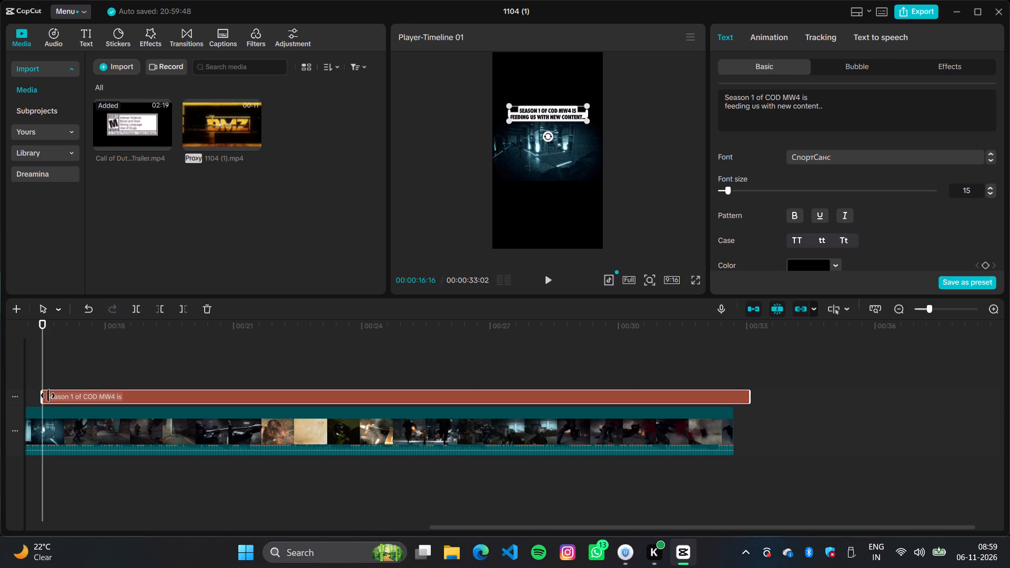
Split the trailer clip at 00:00:16:16 and delete the portion before the split.
key(ctrl+b)
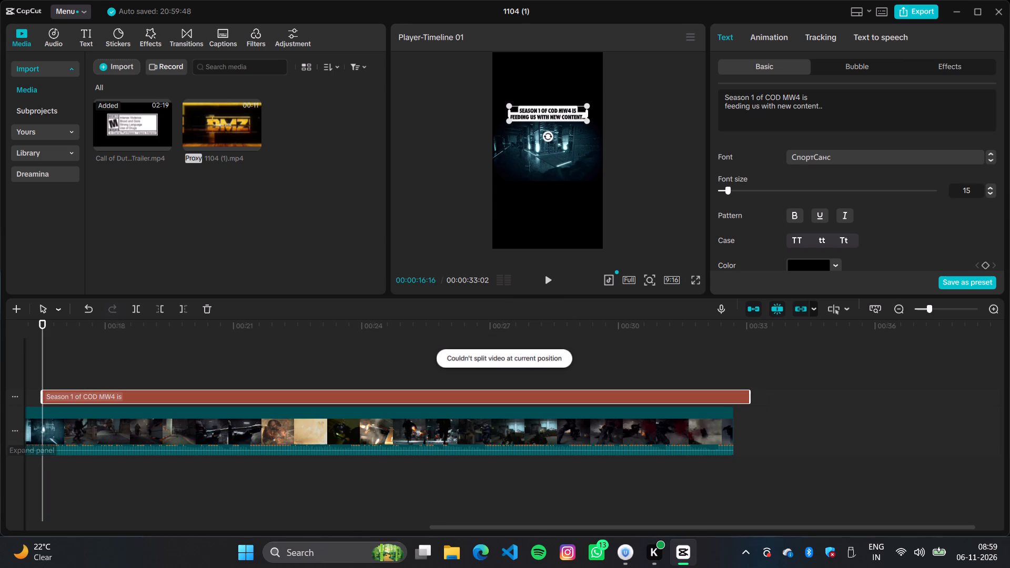
click(44, 428)
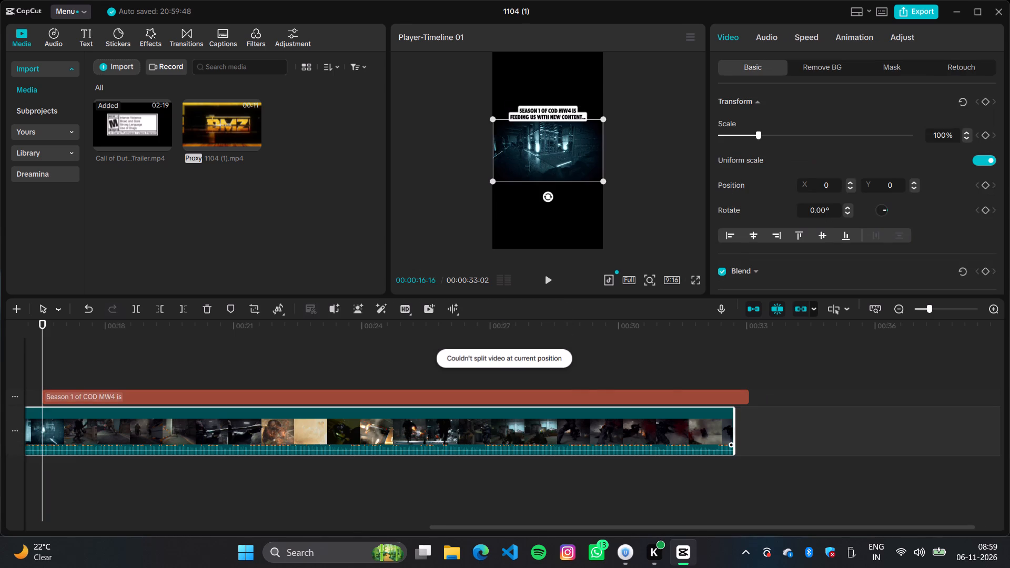
key(ctrl+b)
click(86, 429)
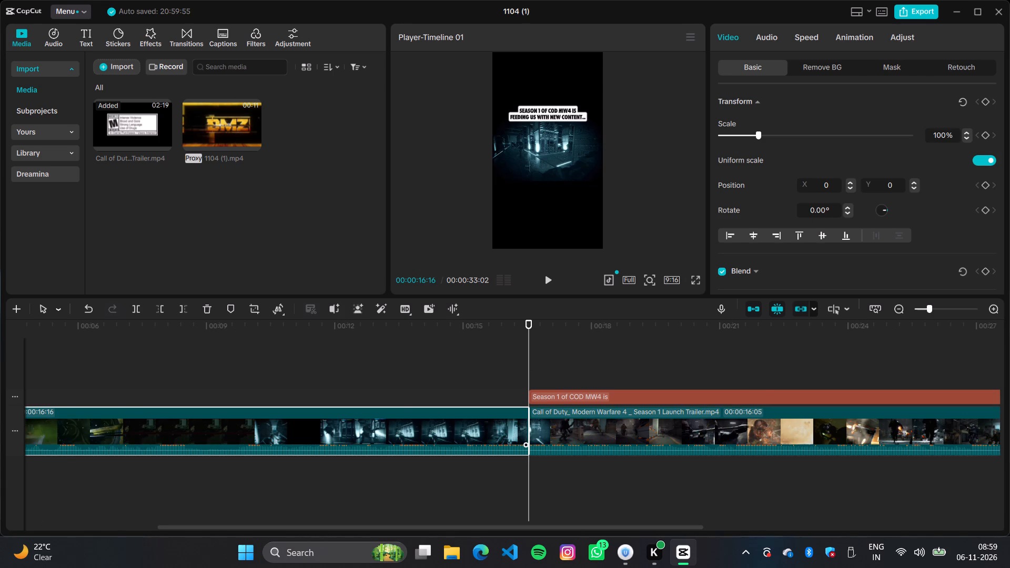
key(BackSpace)
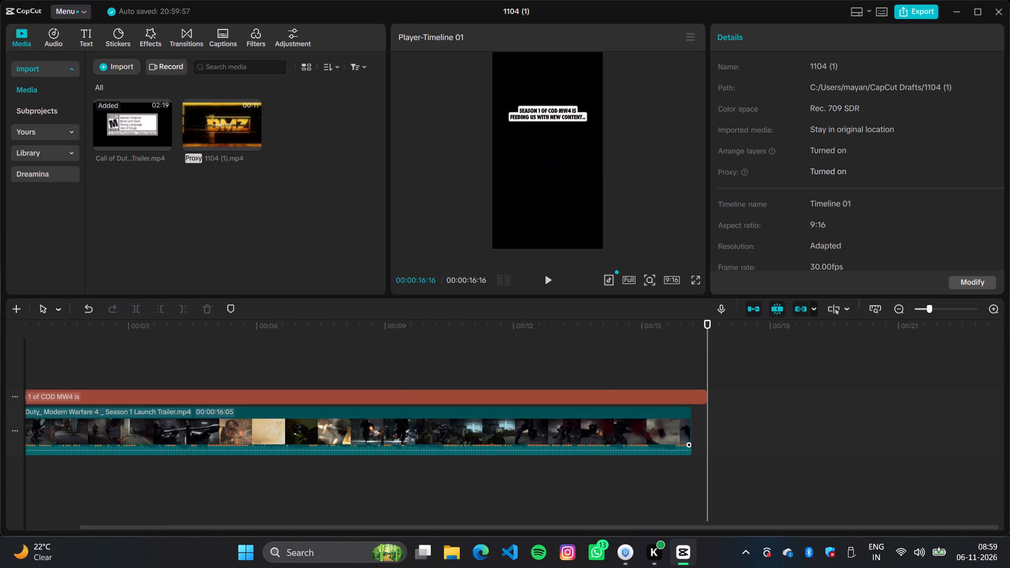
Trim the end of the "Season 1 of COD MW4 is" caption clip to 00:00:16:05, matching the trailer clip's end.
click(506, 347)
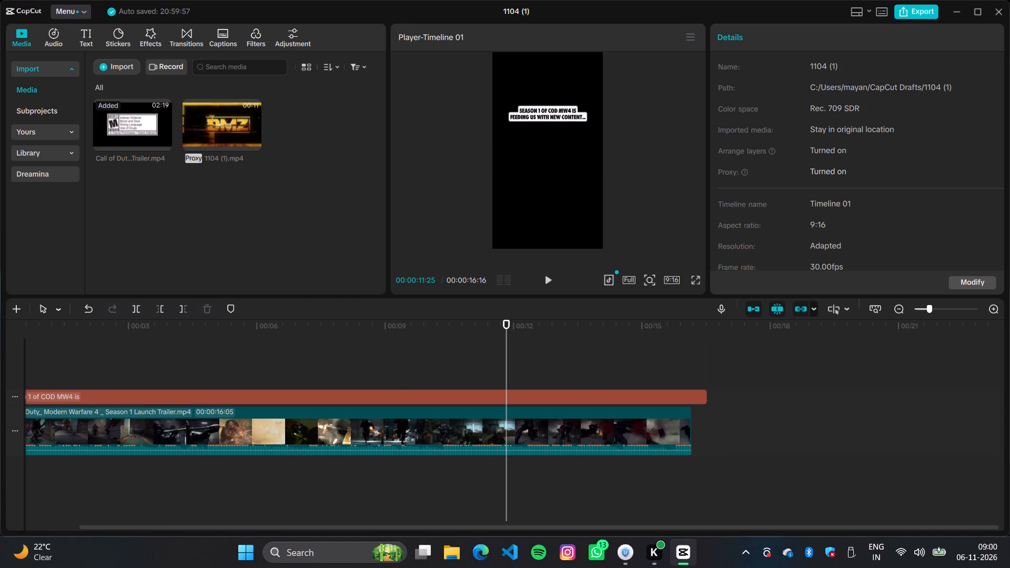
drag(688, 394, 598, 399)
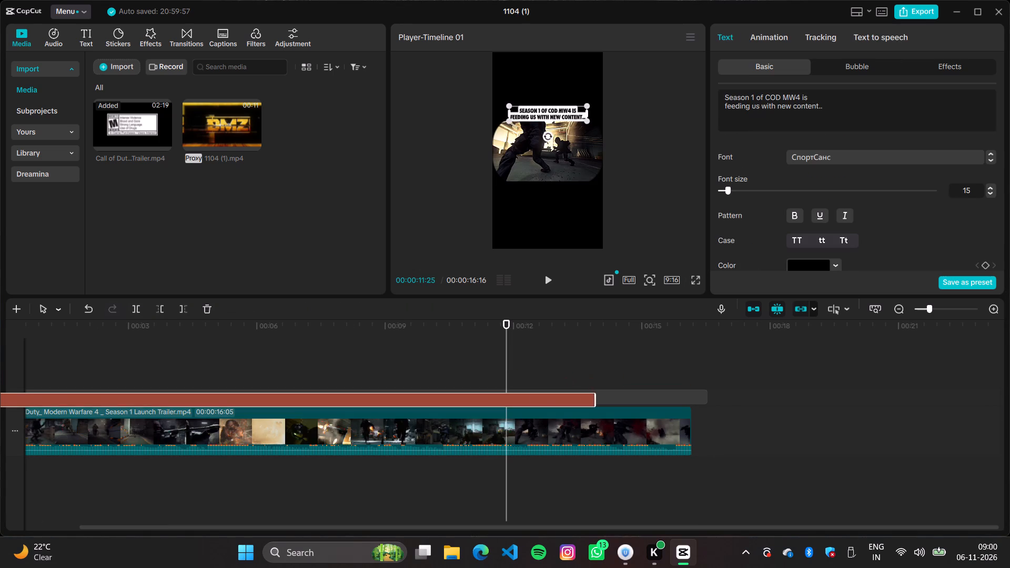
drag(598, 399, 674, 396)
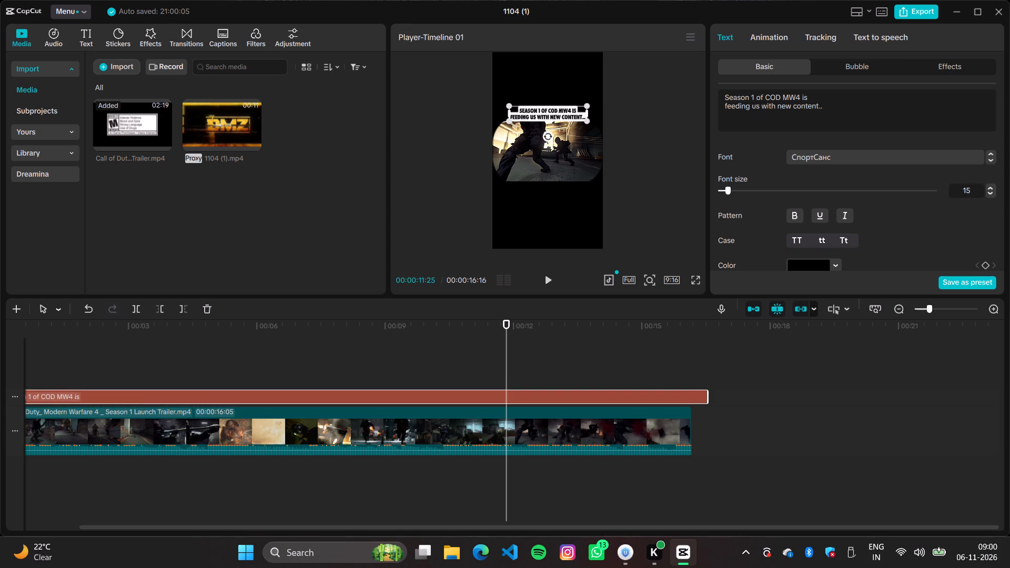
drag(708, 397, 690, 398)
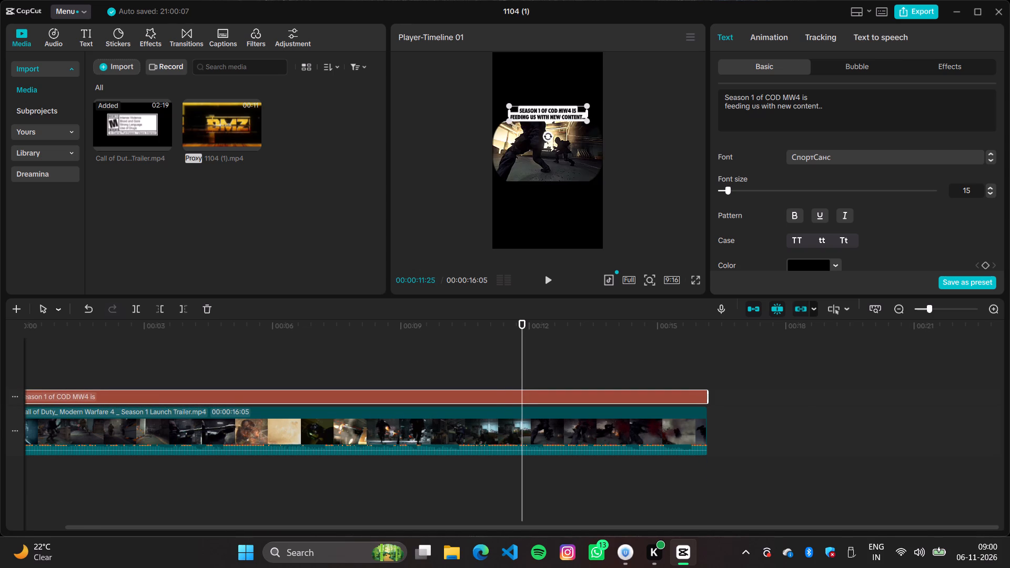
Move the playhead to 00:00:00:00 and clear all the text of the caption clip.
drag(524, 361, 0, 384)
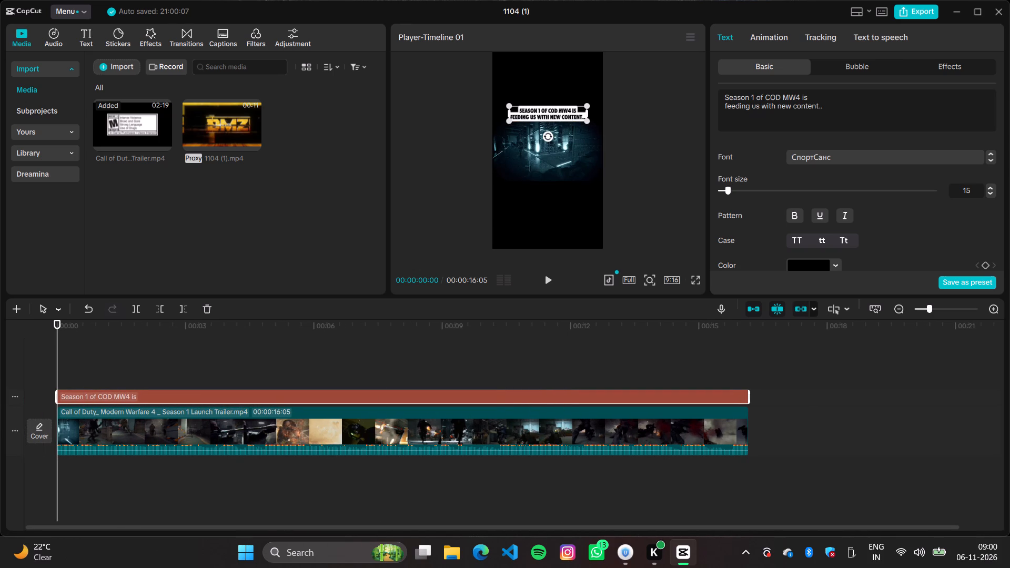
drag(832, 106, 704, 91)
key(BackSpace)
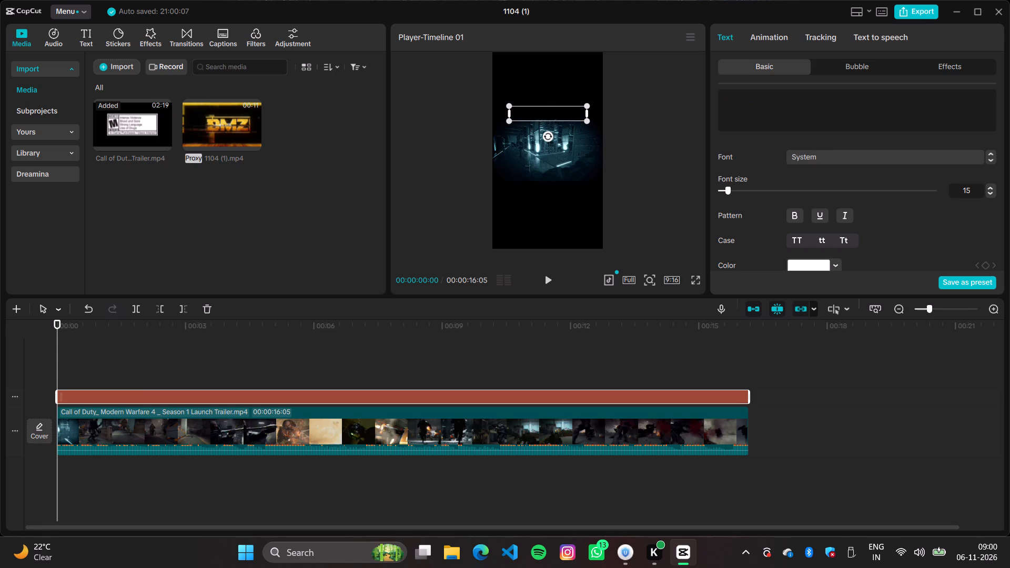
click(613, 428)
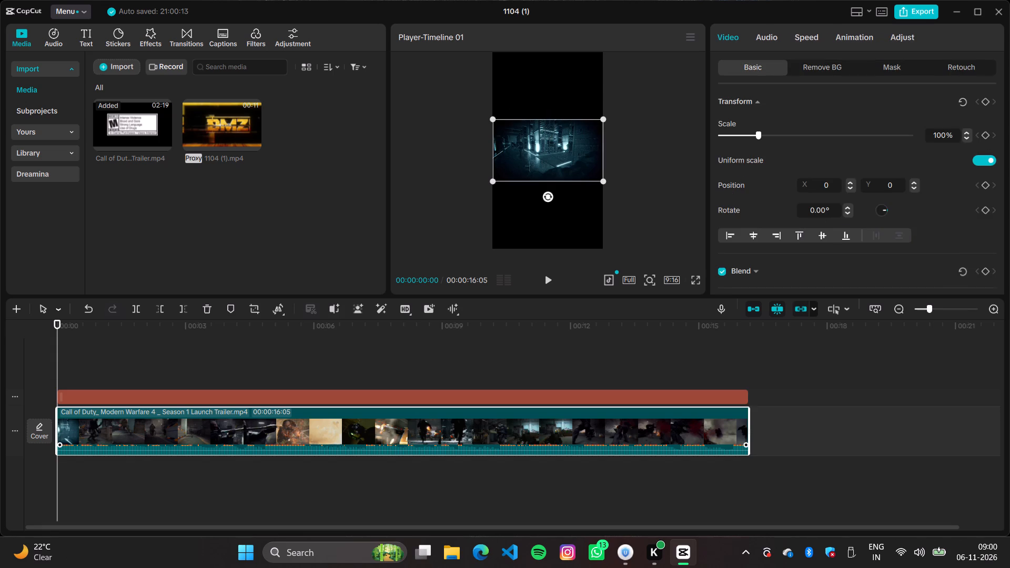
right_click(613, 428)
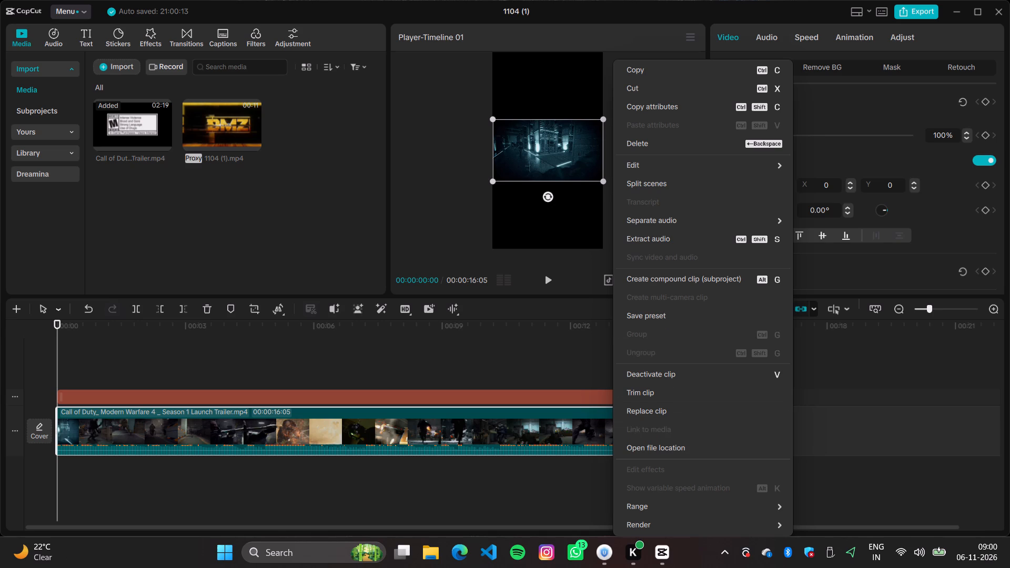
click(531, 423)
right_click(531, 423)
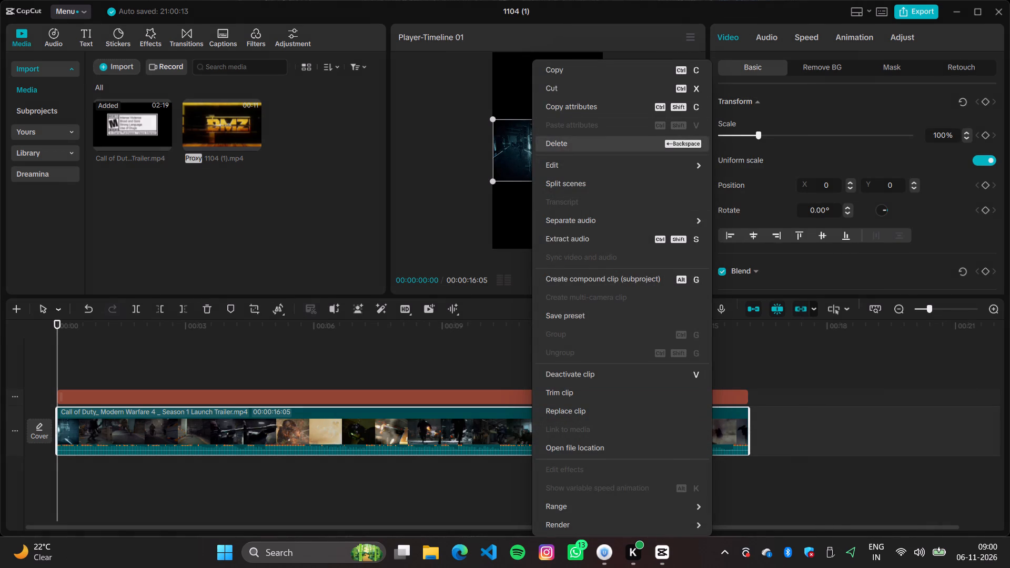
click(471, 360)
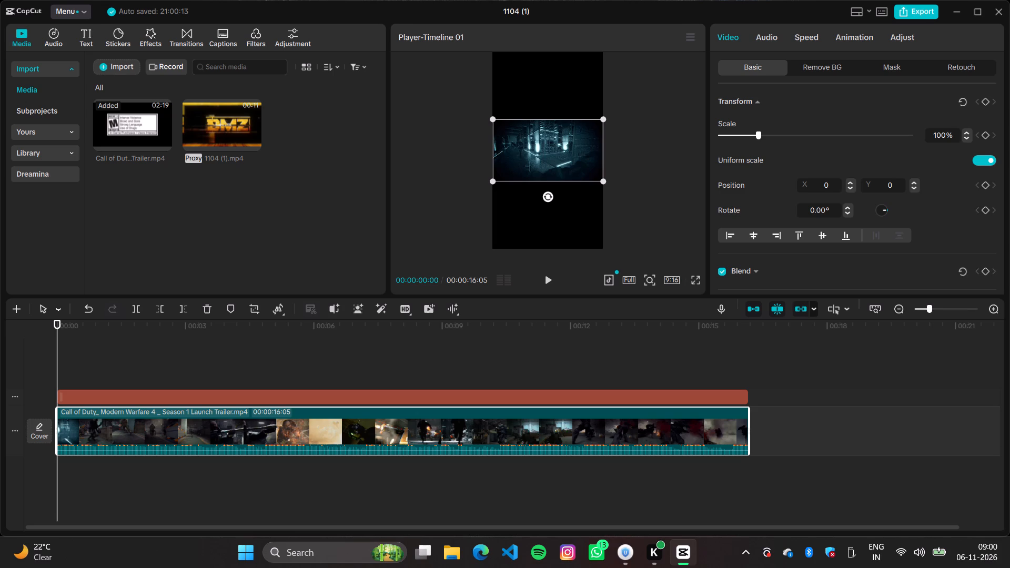
Undo the caption text clearing, the caption trim and the deletion of the trailer's first portion.
key(ctrl+z)
key(ctrl+z)
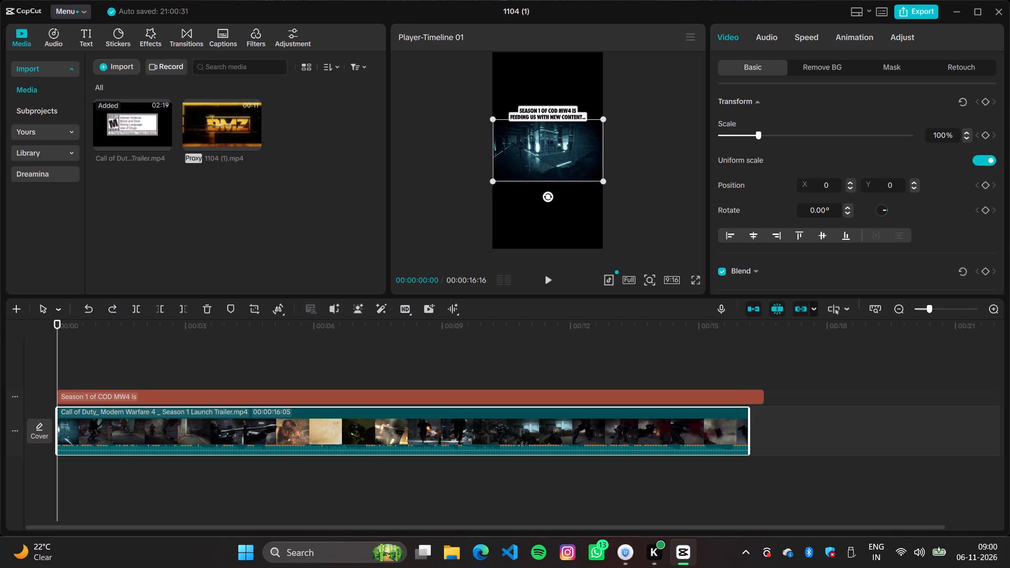
key(ctrl+z)
key(ctrl+z)
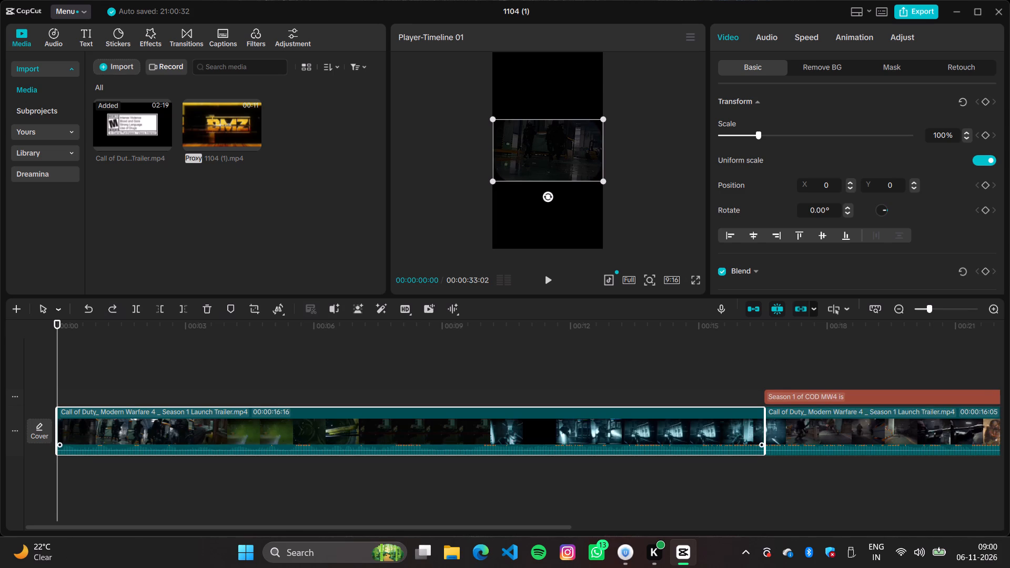
Apply noise reduction to the first trailer portion and preview its playback.
click(453, 315)
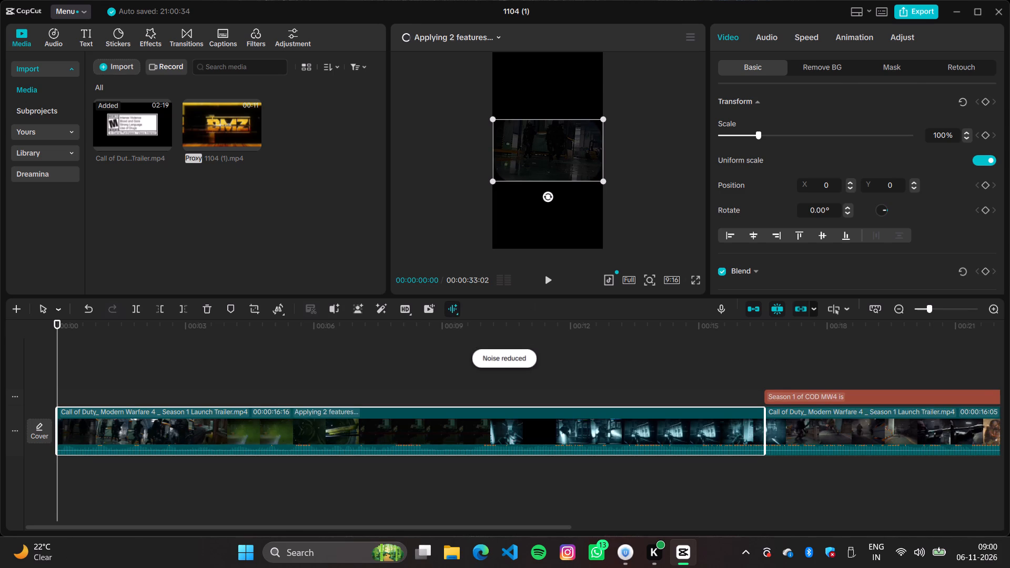
click(442, 362)
key(space)
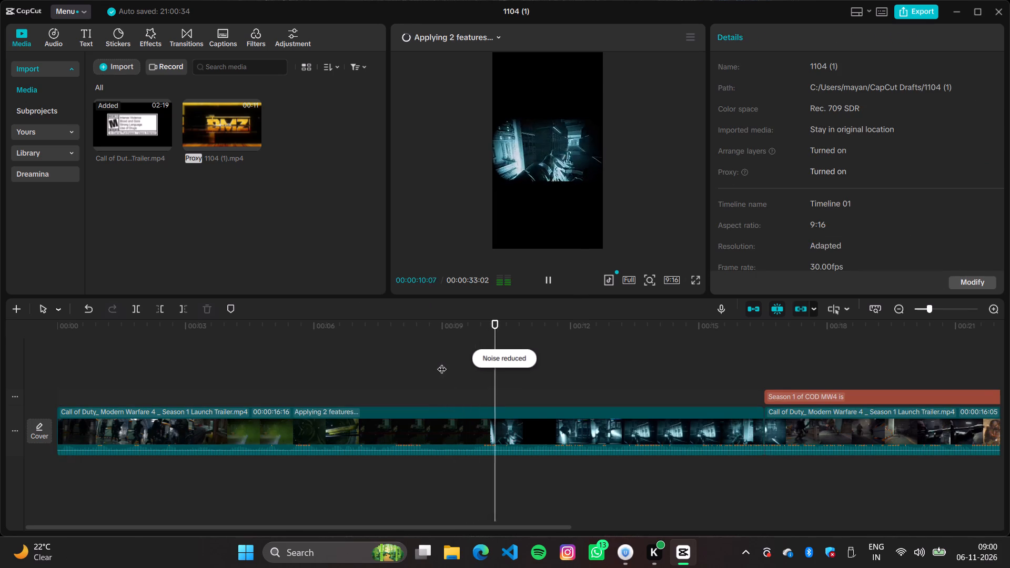
key(space)
Copy the attributes of the first trailer portion, with that portion deleted from the timeline once they are copied.
right_click(444, 423)
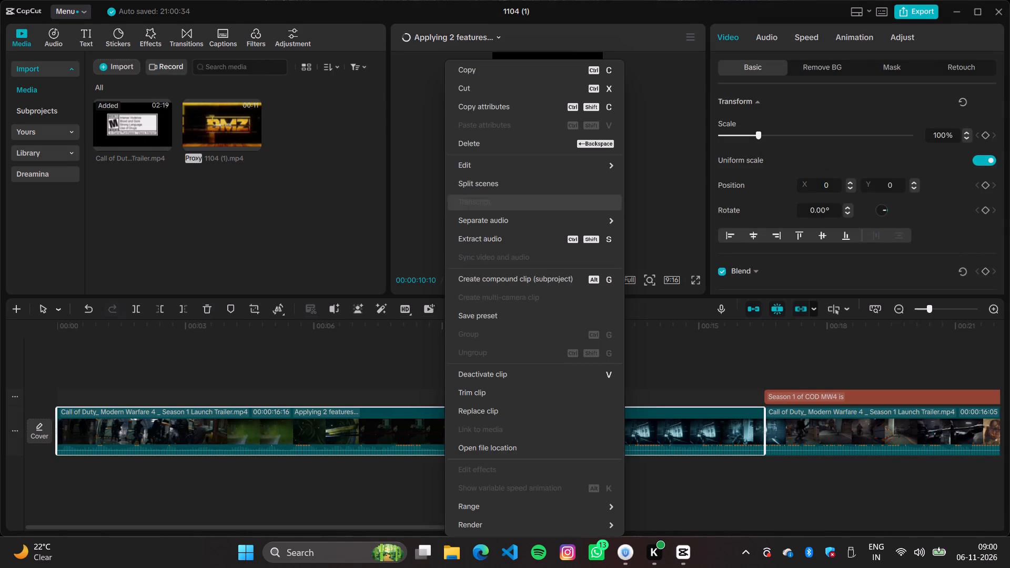
click(558, 111)
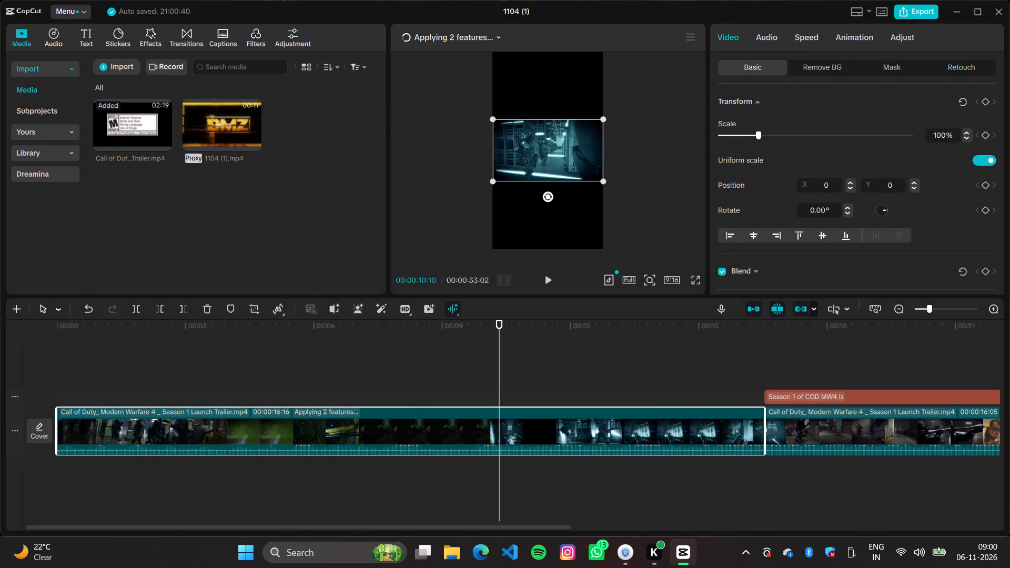
key(BackSpace)
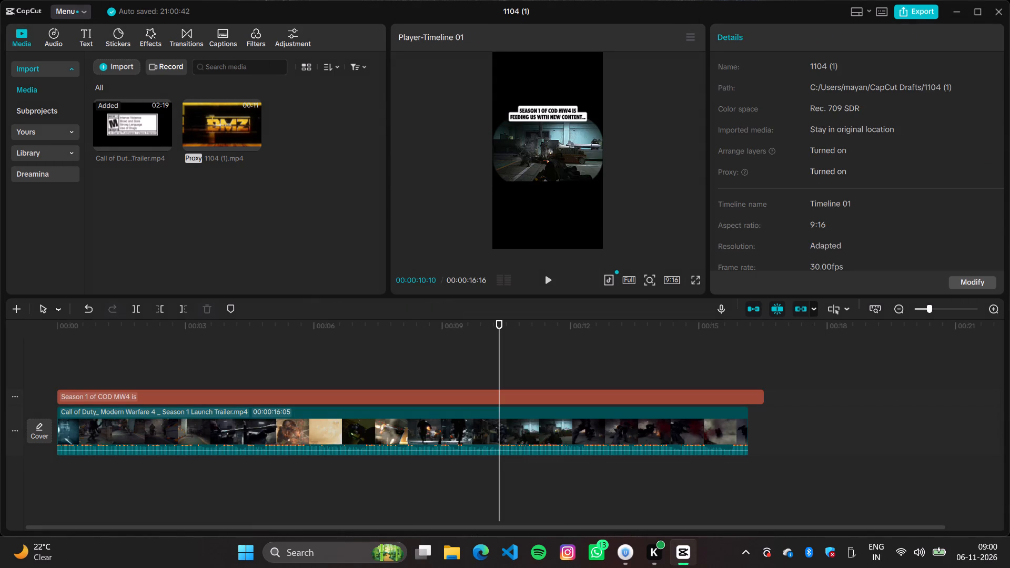
Paste the copied attributes onto the remaining trailer clip, including location size, blend, canvas, mask, volume, fade, enhance voice and reduce noise.
click(522, 428)
right_click(522, 428)
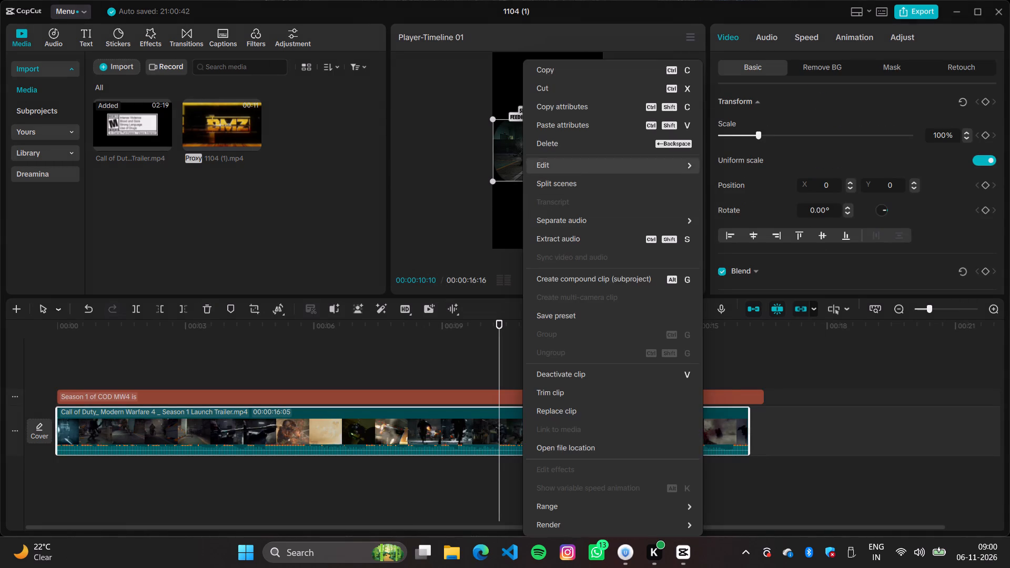
click(602, 118)
click(666, 390)
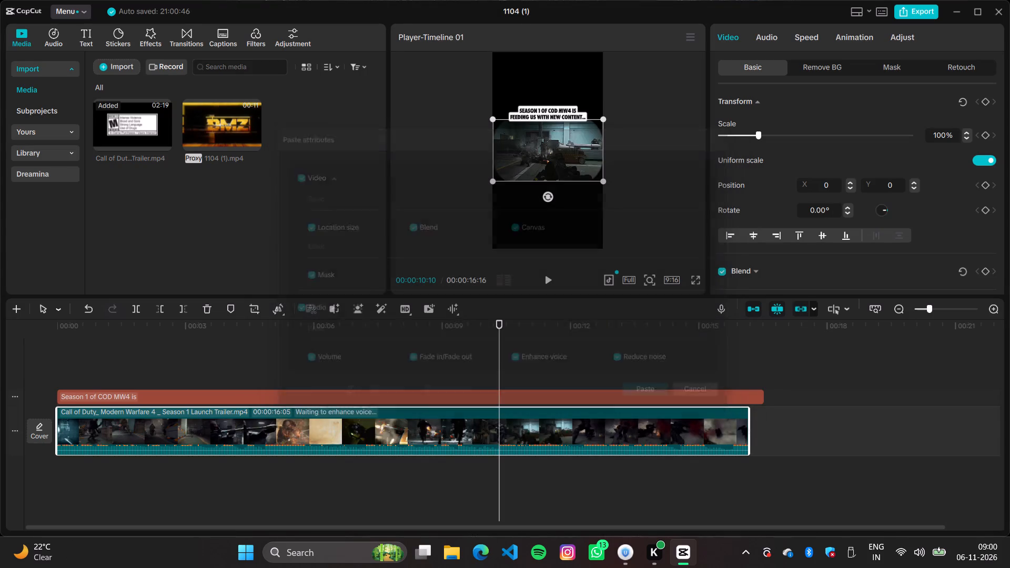
Trim the end of the caption clip to 00:00:16:05 so it matches the end of the trailer clip.
drag(763, 399, 748, 399)
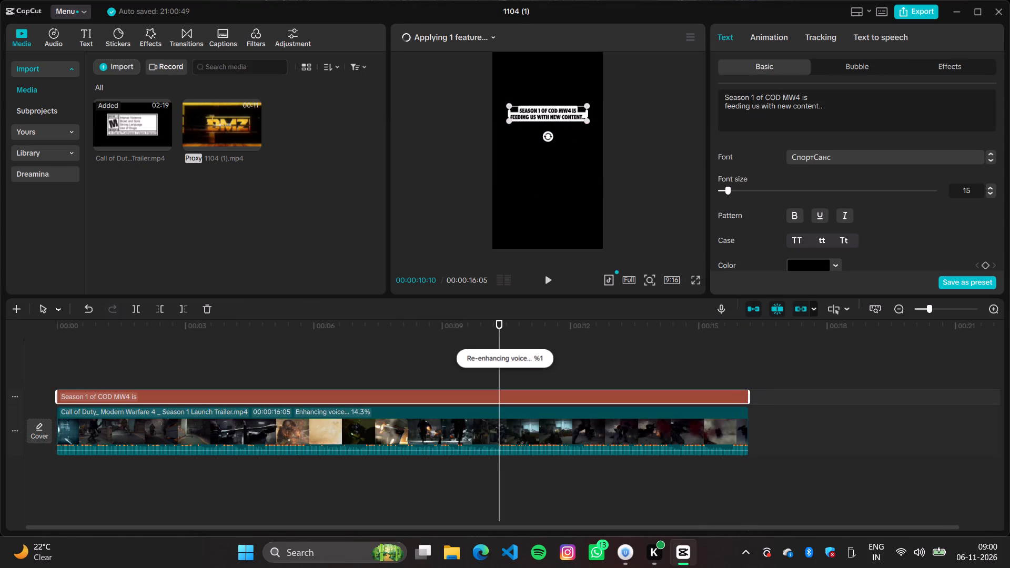
Switch to WhatsApp.
click(599, 553)
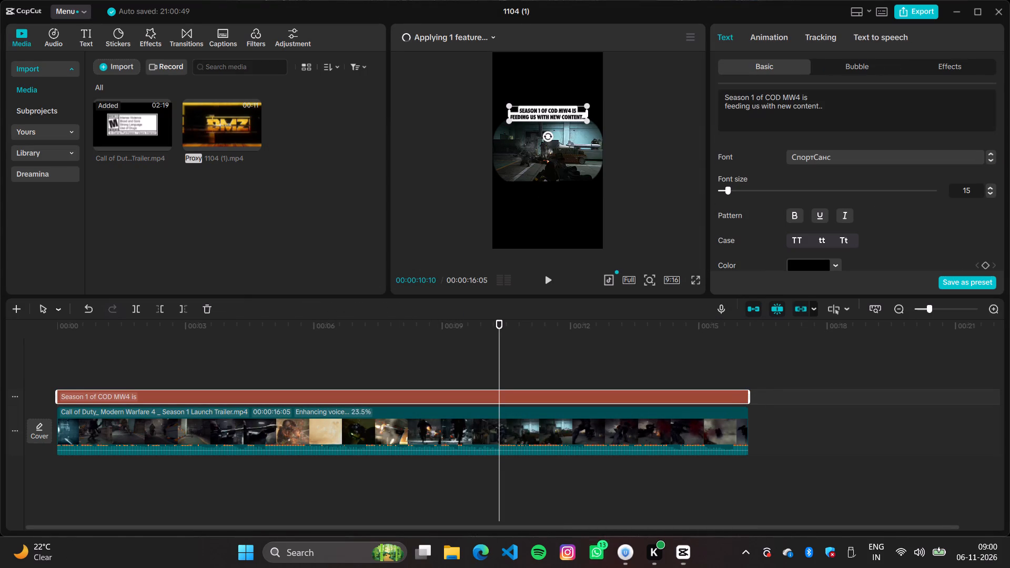
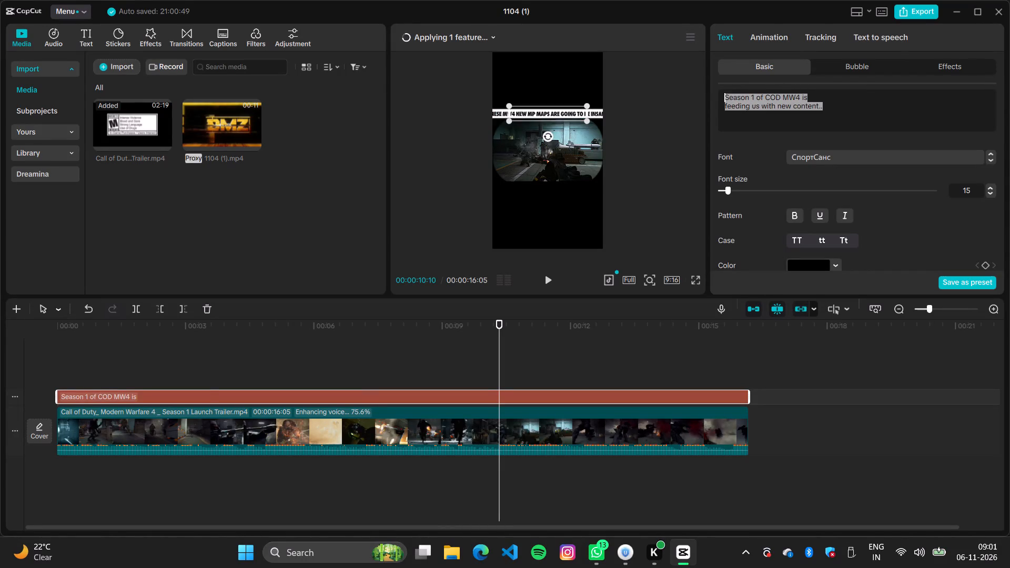
Break the caption onto a second line after "Maps" and add "..." to the end of it.
click(809, 96)
click(812, 98)
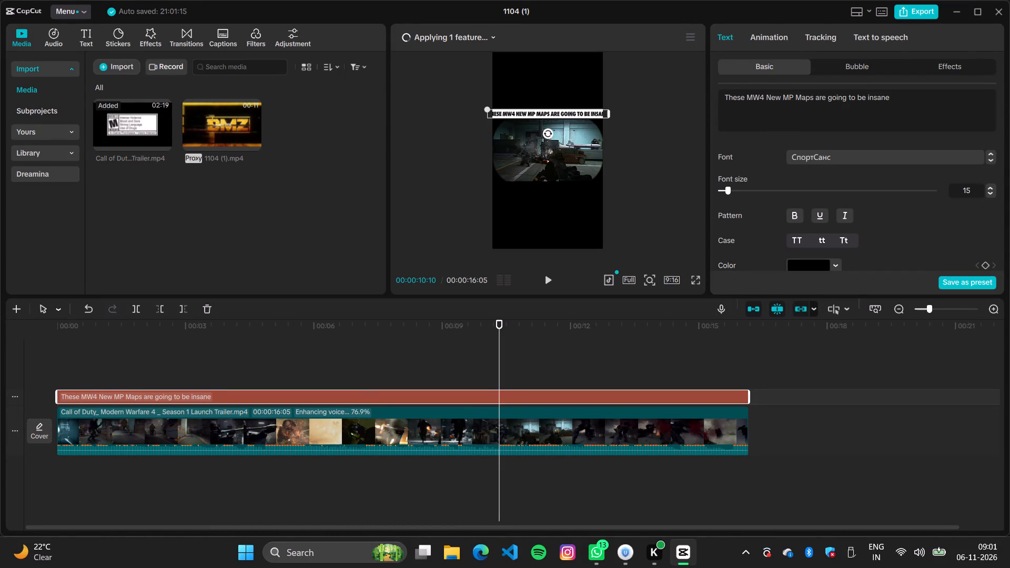
key(Return)
click(800, 108)
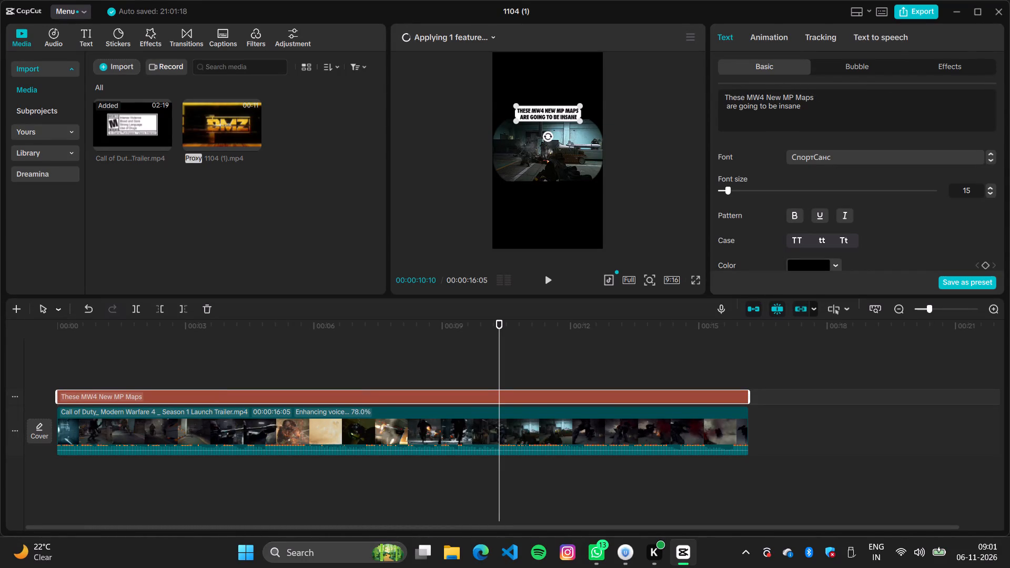
text(..)
key(period)
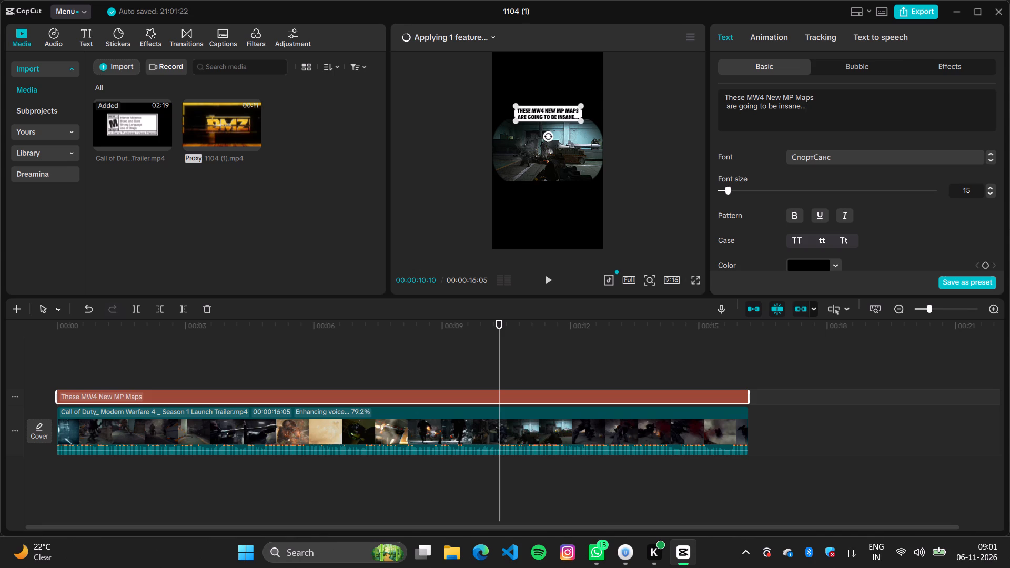
Change the caption's case to title case.
click(842, 238)
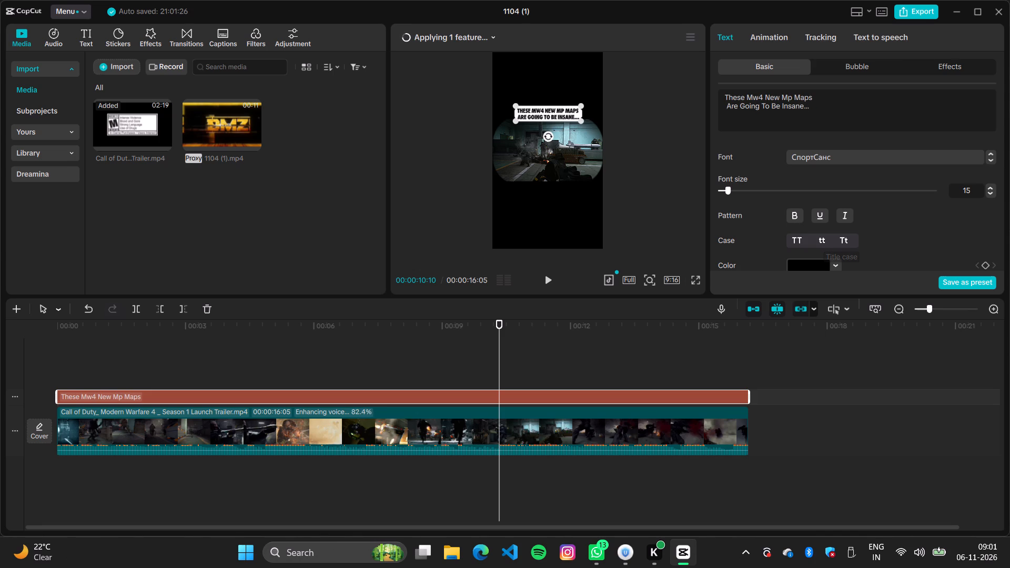
click(842, 239)
click(663, 400)
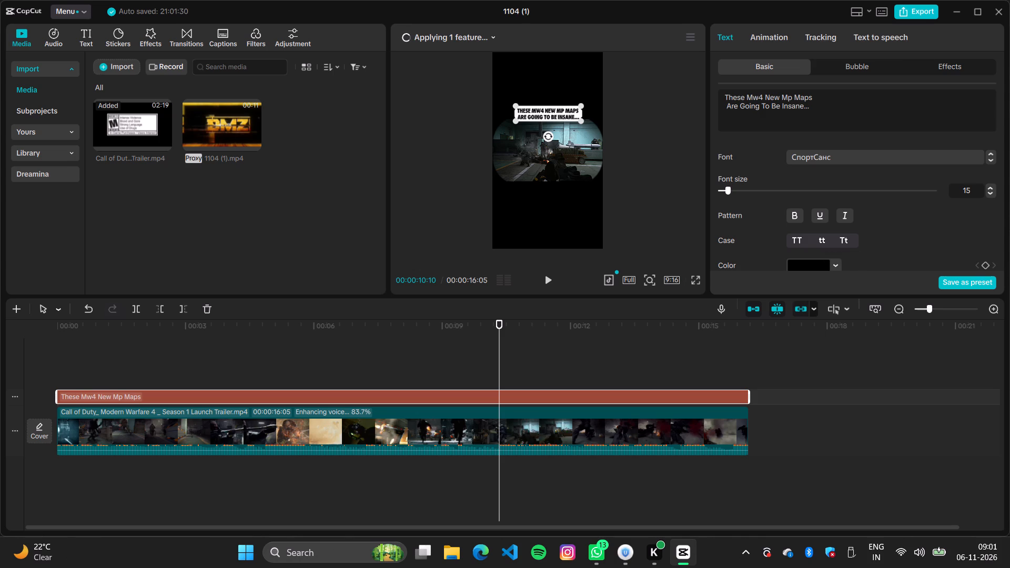
click(848, 240)
double_click(848, 240)
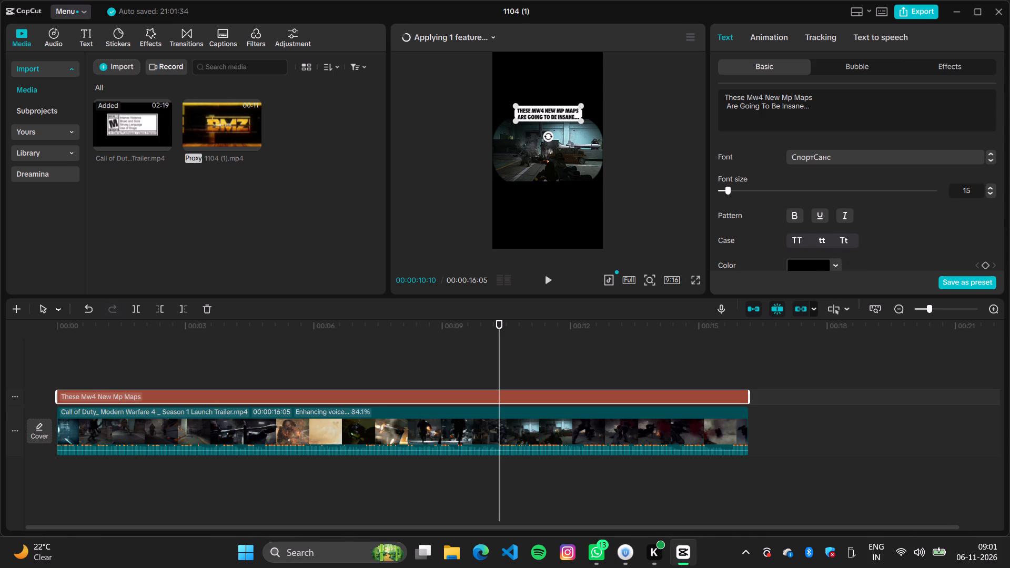
click(812, 107)
Check the captioned frame in the full-screen preview and return to the editor.
click(695, 281)
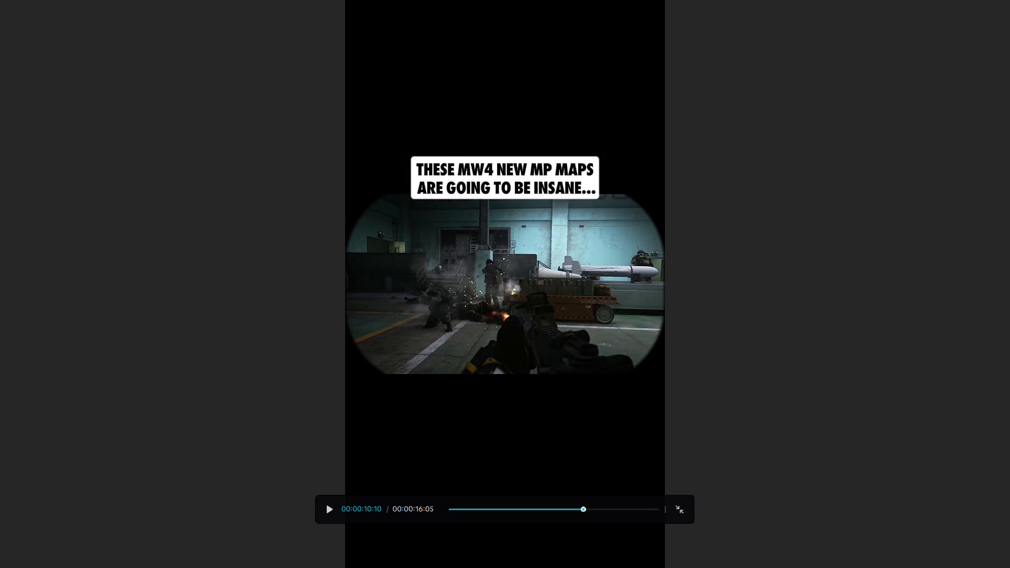
click(676, 509)
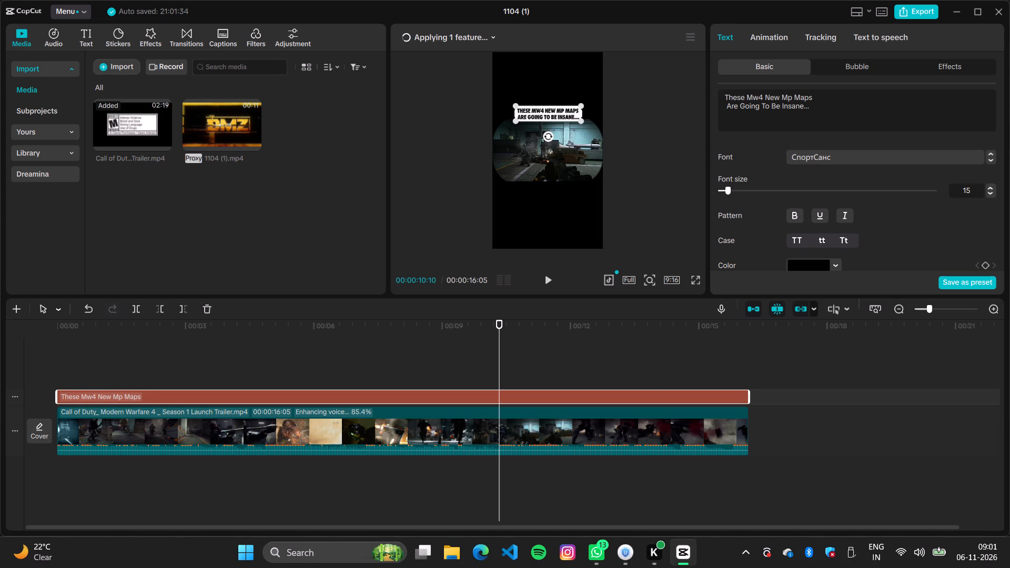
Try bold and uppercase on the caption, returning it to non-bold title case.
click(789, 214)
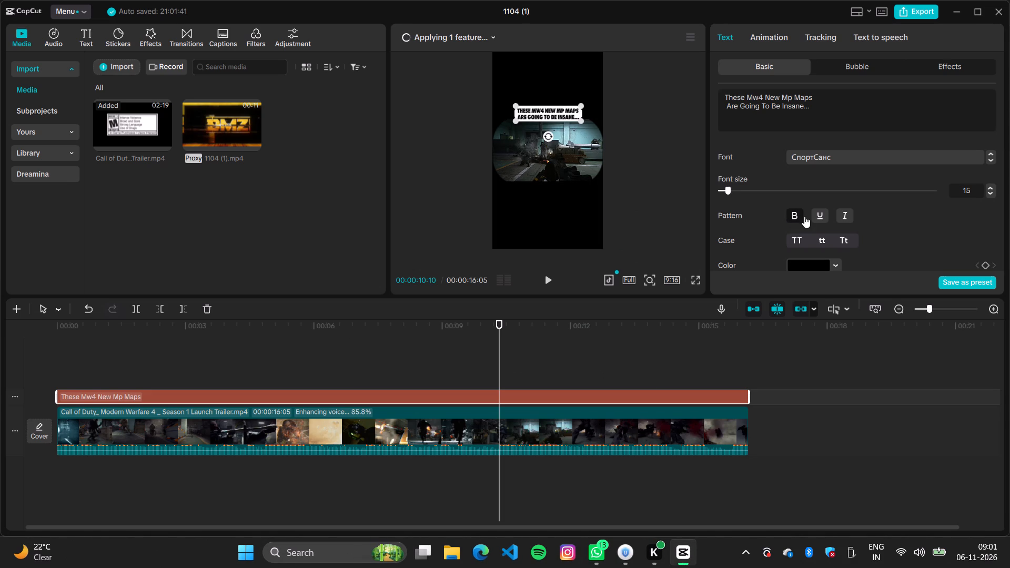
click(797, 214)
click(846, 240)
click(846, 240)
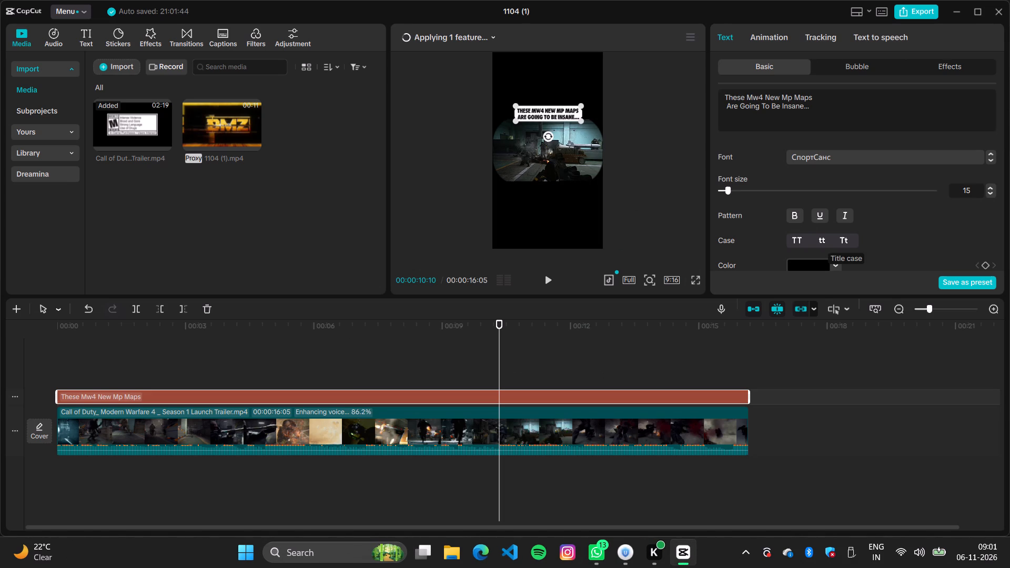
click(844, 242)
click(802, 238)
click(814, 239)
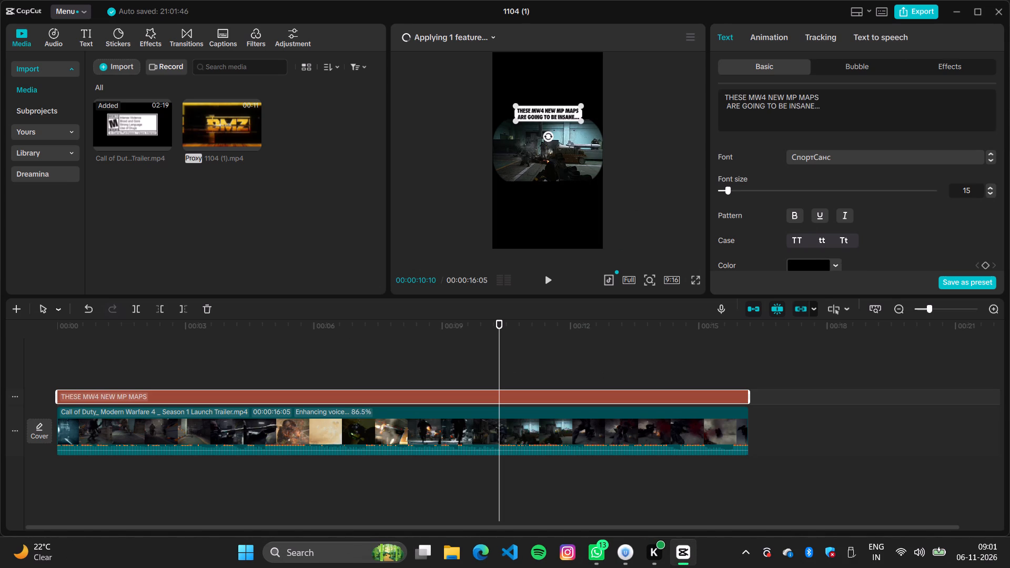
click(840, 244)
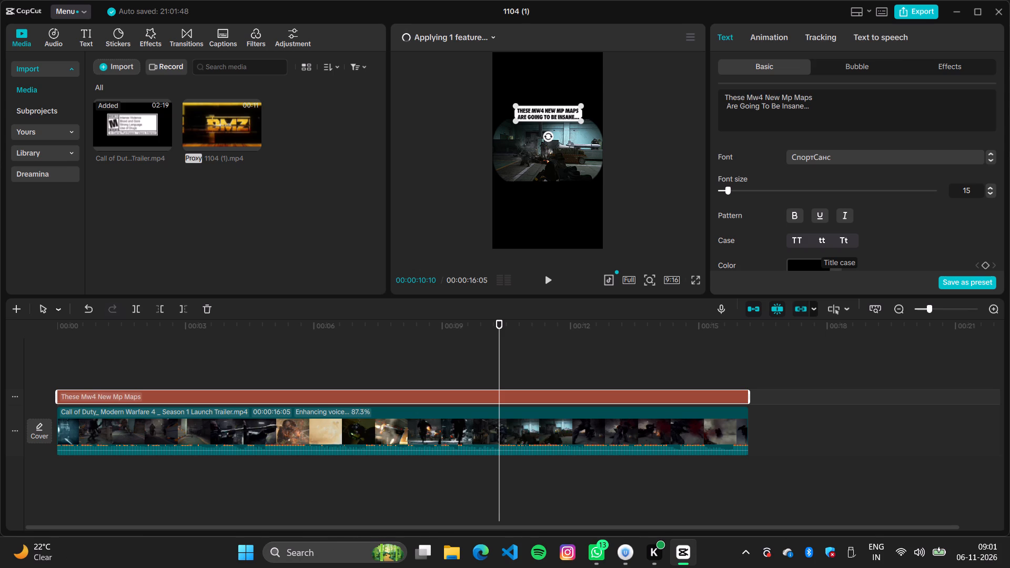
Change the caption's font to Zero Gothic from the favorite fonts.
click(816, 108)
click(821, 155)
click(858, 159)
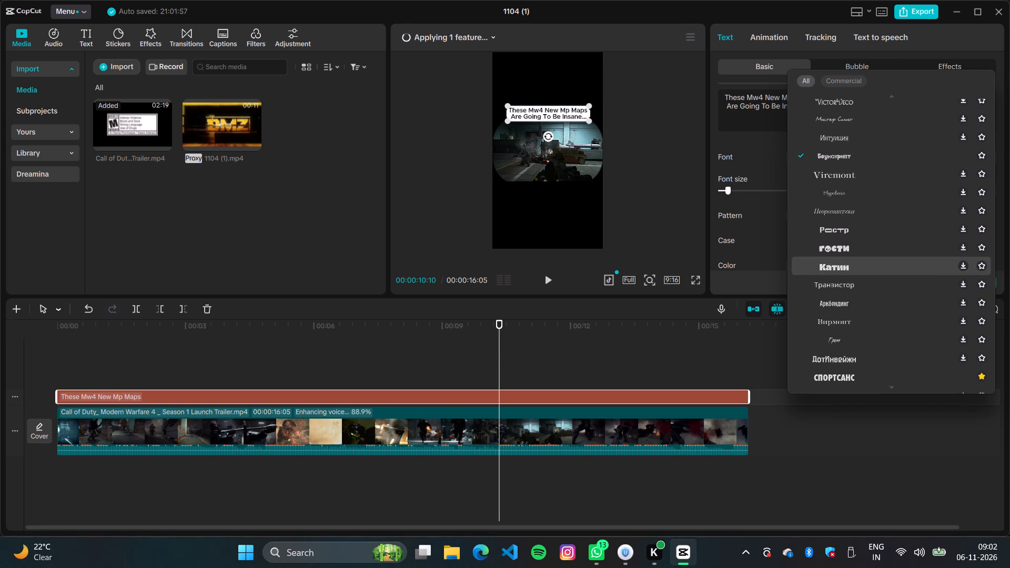
scroll(884, 219, up, 20)
scroll(884, 219, up, 2)
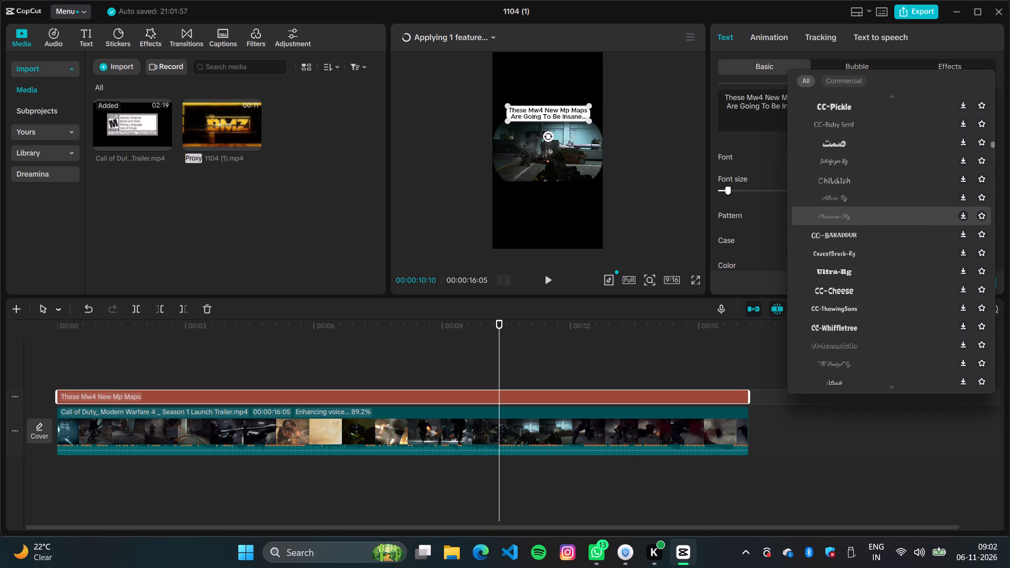
scroll(884, 218, up, 4)
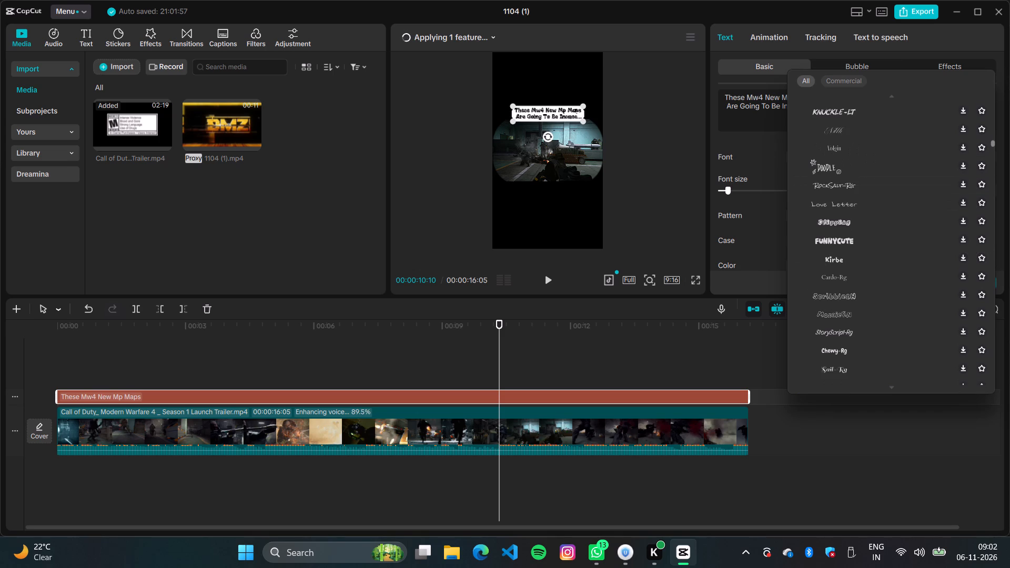
drag(995, 144, 984, 59)
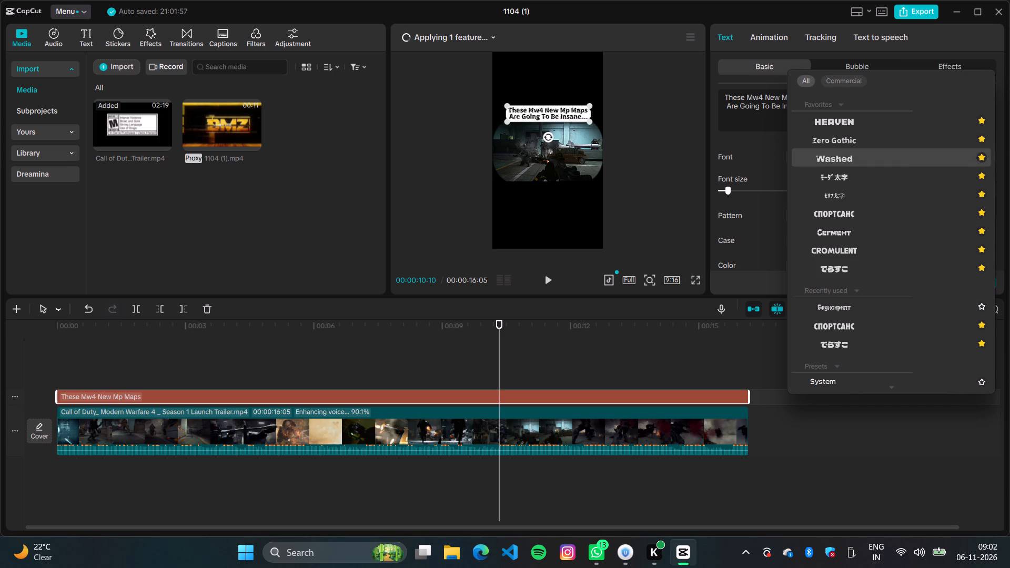
click(851, 138)
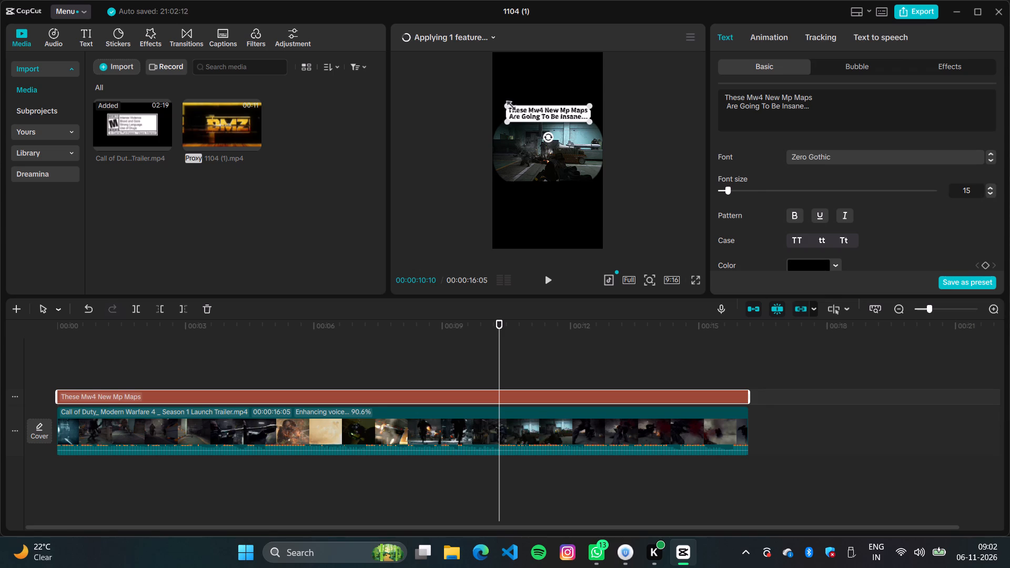
Scale the two-line caption in the preview to about 53%.
drag(506, 100, 529, 106)
drag(536, 108, 537, 102)
click(546, 112)
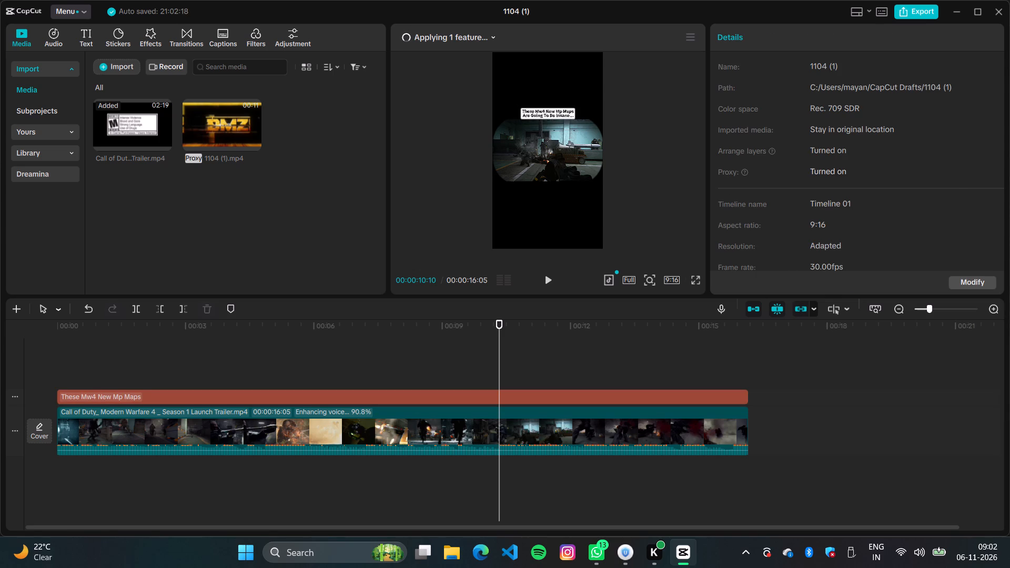
drag(517, 105, 497, 99)
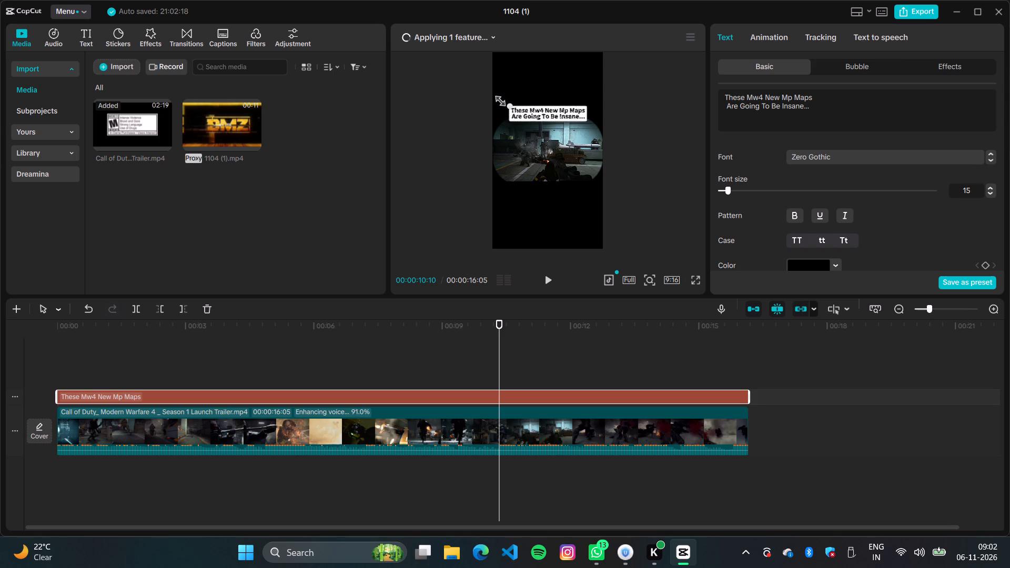
drag(497, 99, 508, 99)
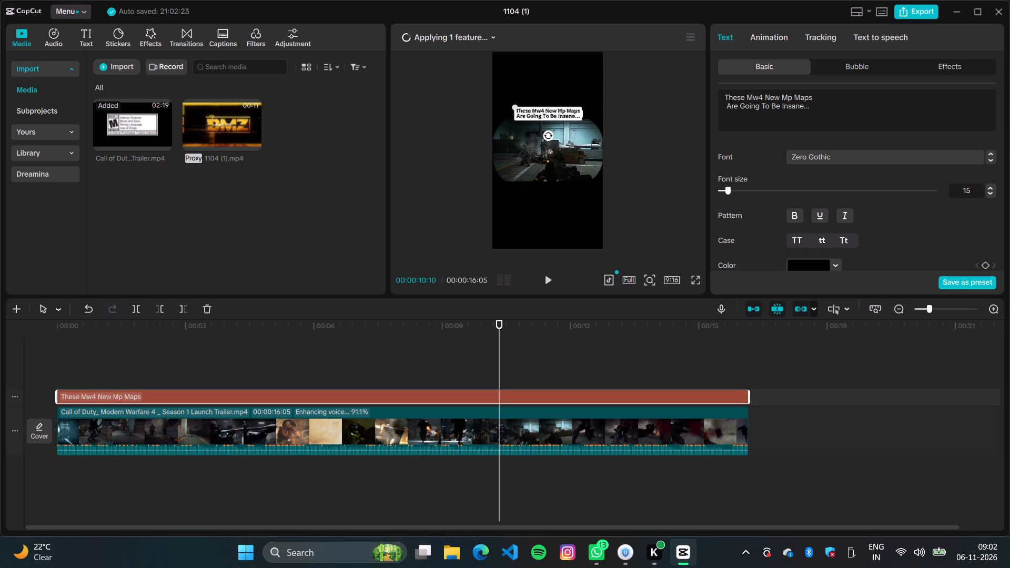
click(812, 107)
scroll(863, 195, down, 12)
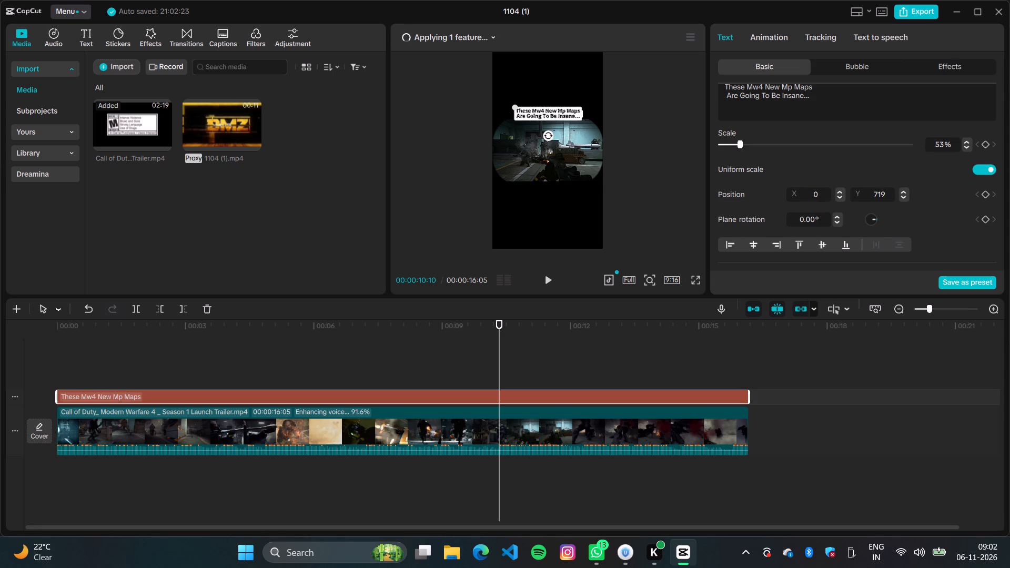
Play the clip from the beginning to about 00:00:05:10 to review the caption and footage.
drag(497, 372, 54, 387)
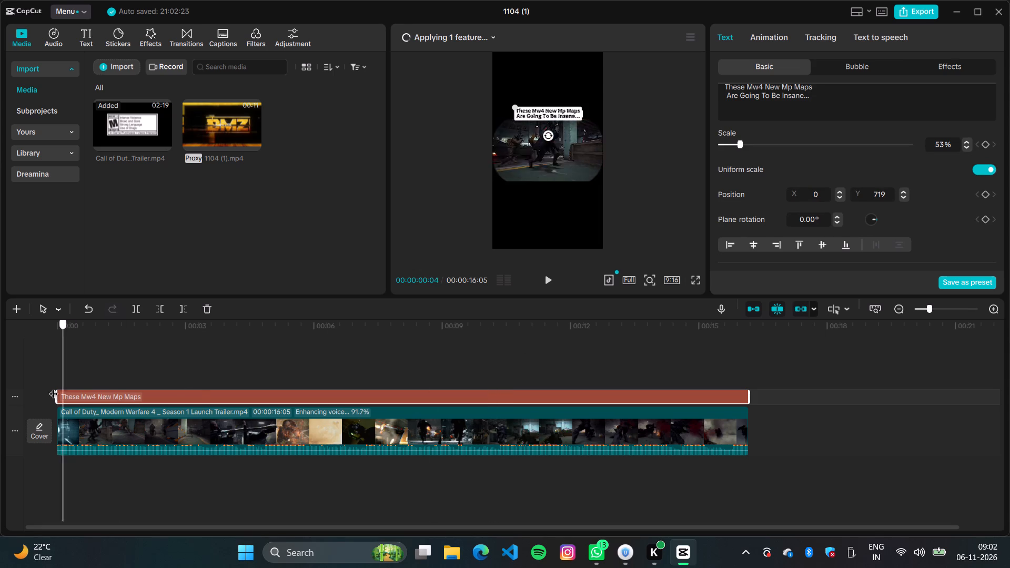
drag(54, 387, 39, 388)
key(space)
key(space)
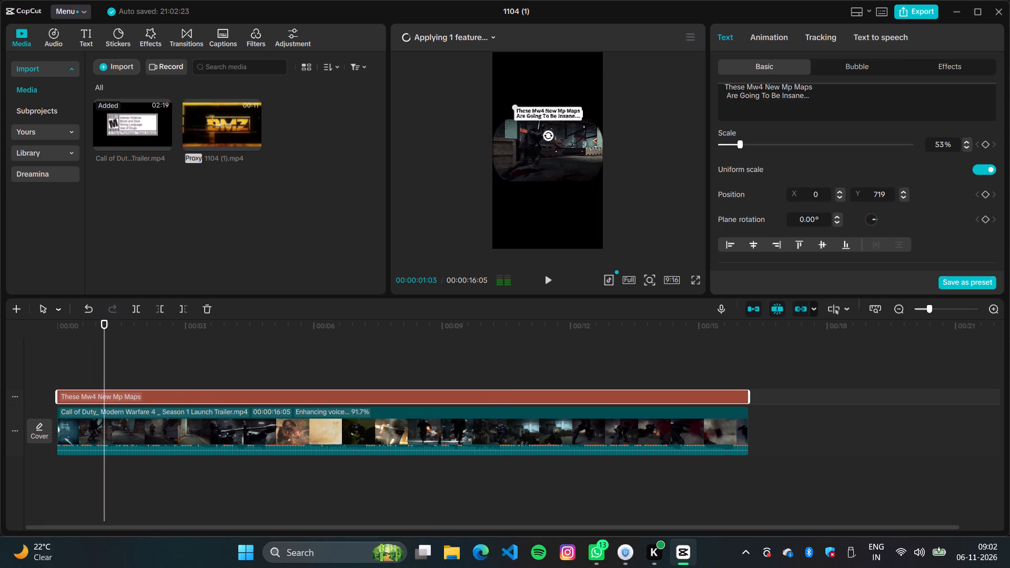
key(space)
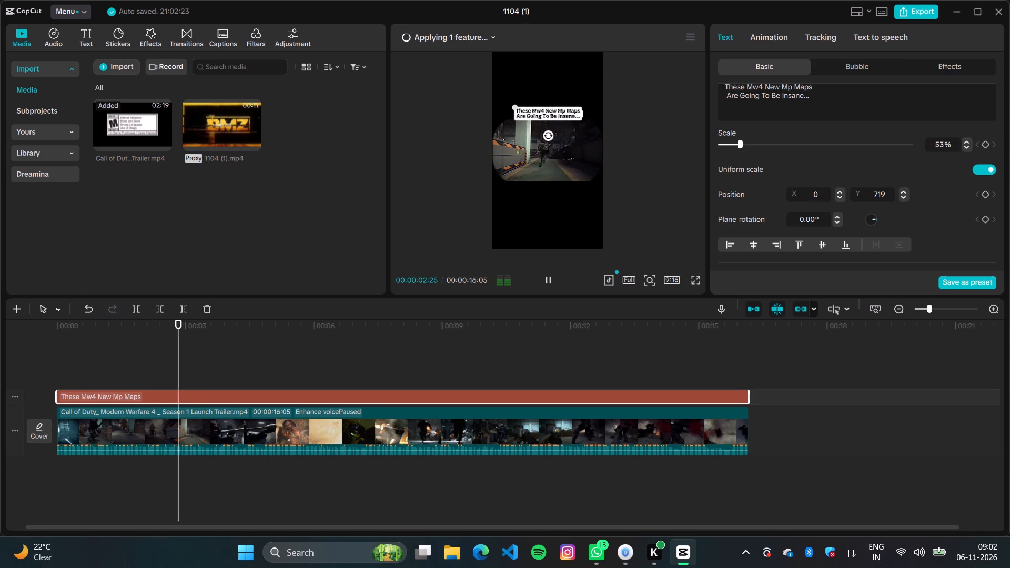
key(space)
key(space)
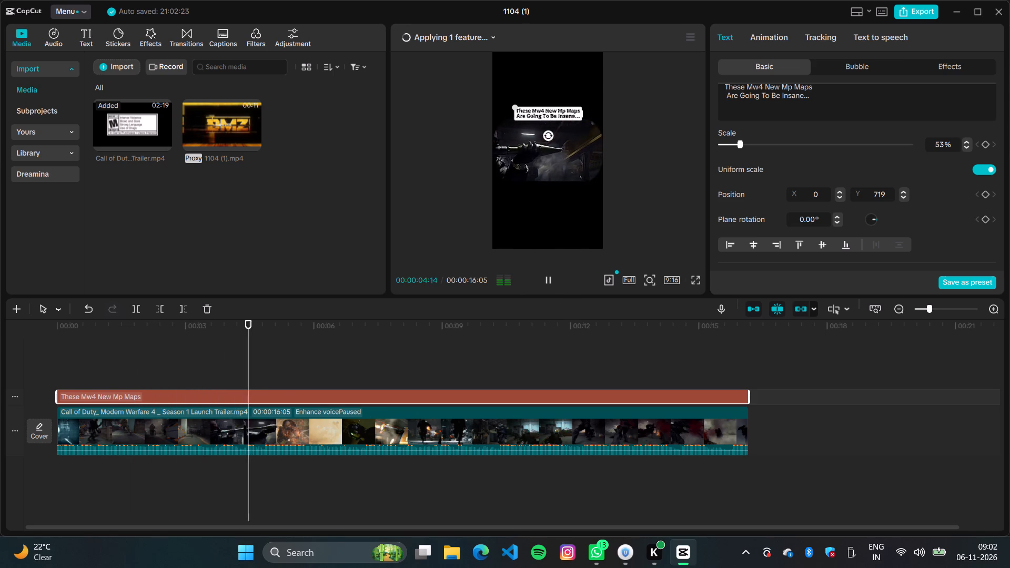
key(space)
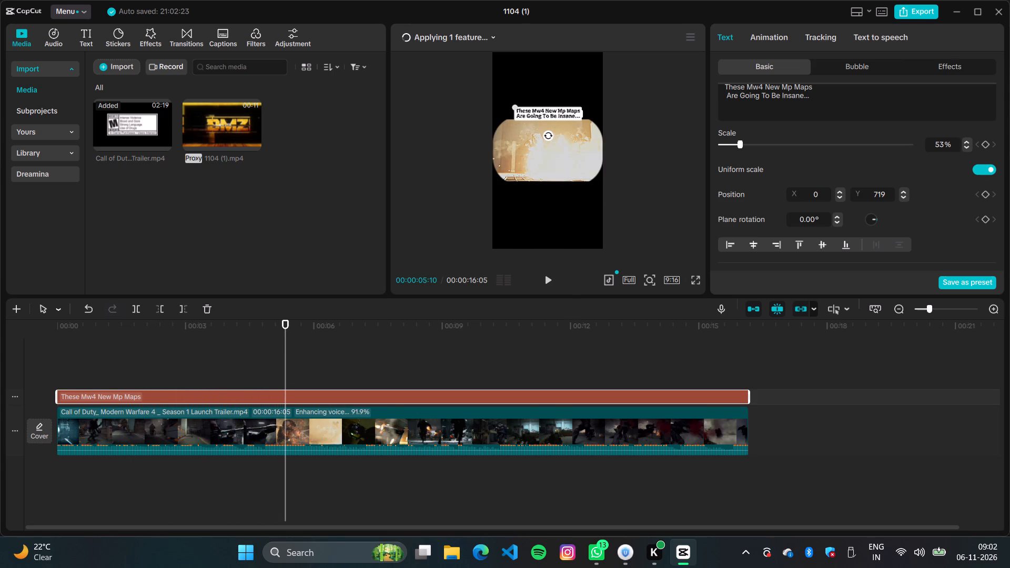
Split both the two-line caption and the trailer clip at 00:00:04:22, just before the close-up of the soldier holding the launcher.
key(Left)
key(Left)
key(Left)
key(Left)
key(Left)
key(Left)
key(Left)
key(Left)
key(Left)
key(Left)
key(Left)
key(Left)
key(Left)
key(Left)
key(Left)
key(Left)
key(Left)
key(Left)
key(Left)
key(Left)
key(Left)
key(Left)
key(Left)
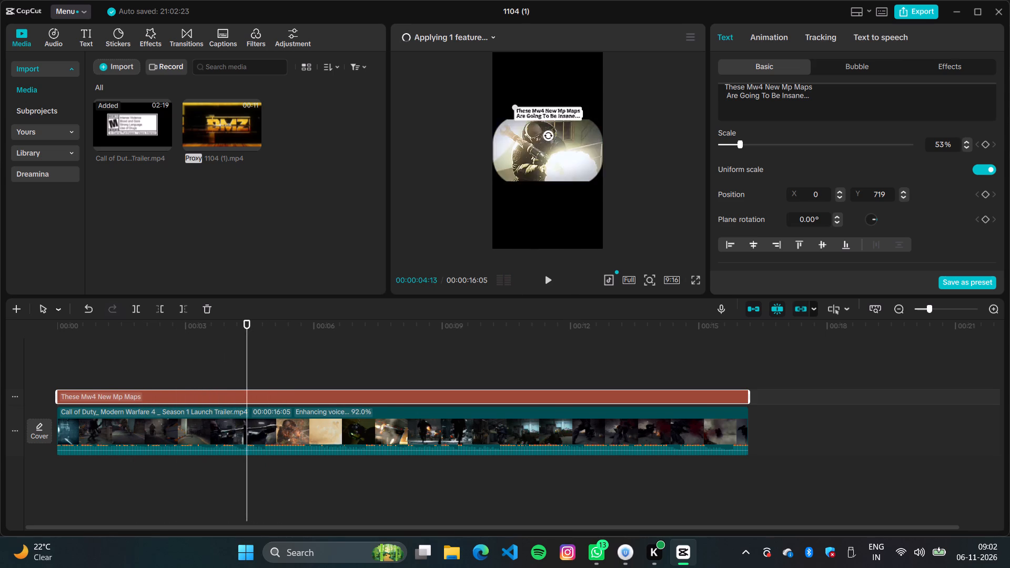
key(Right)
key(Right)
key(Right)
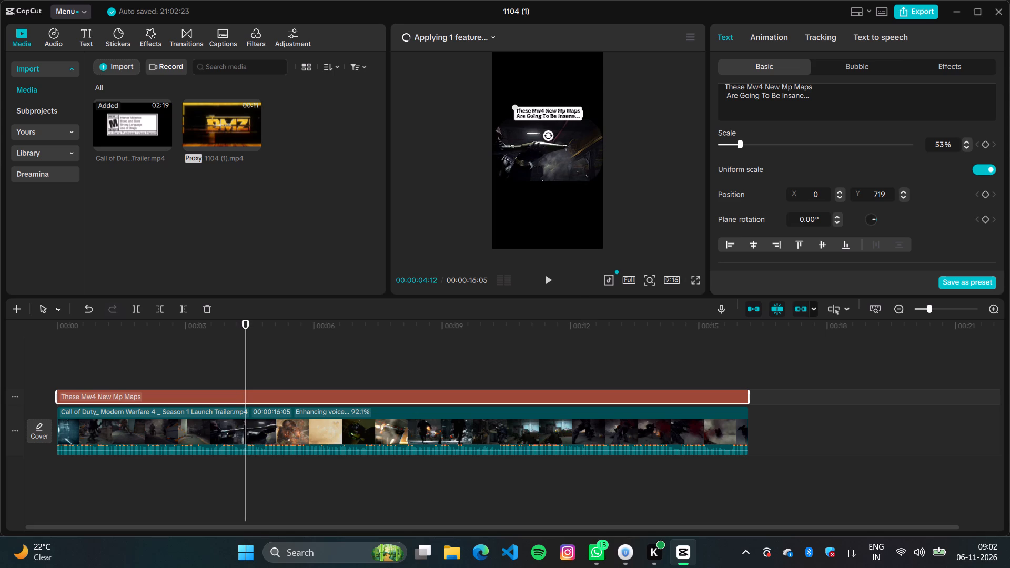
key(Right)
key(Right)
key(Right)
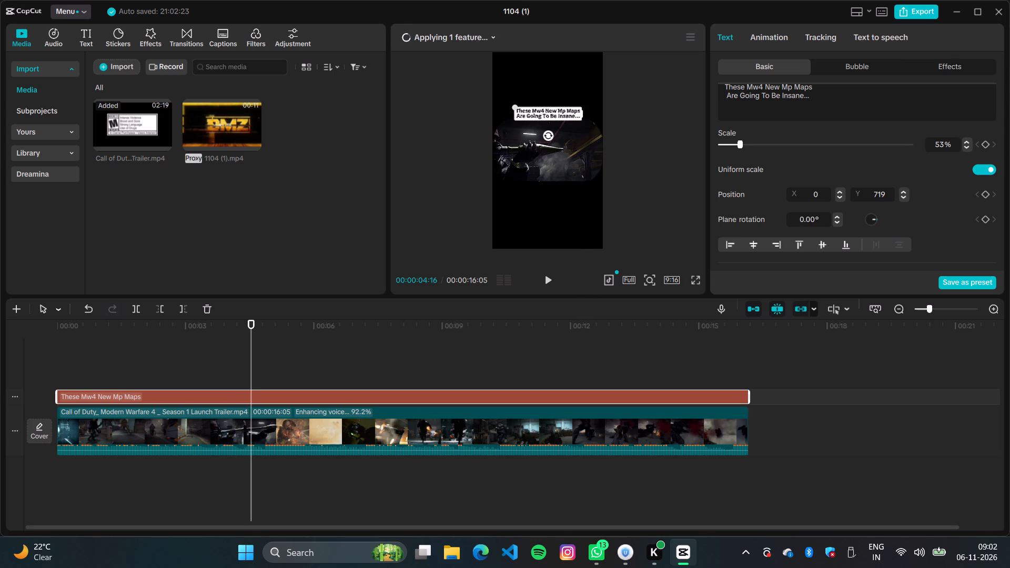
key(Right)
key(Right)
key(Right)
key(Right)
key(Right)
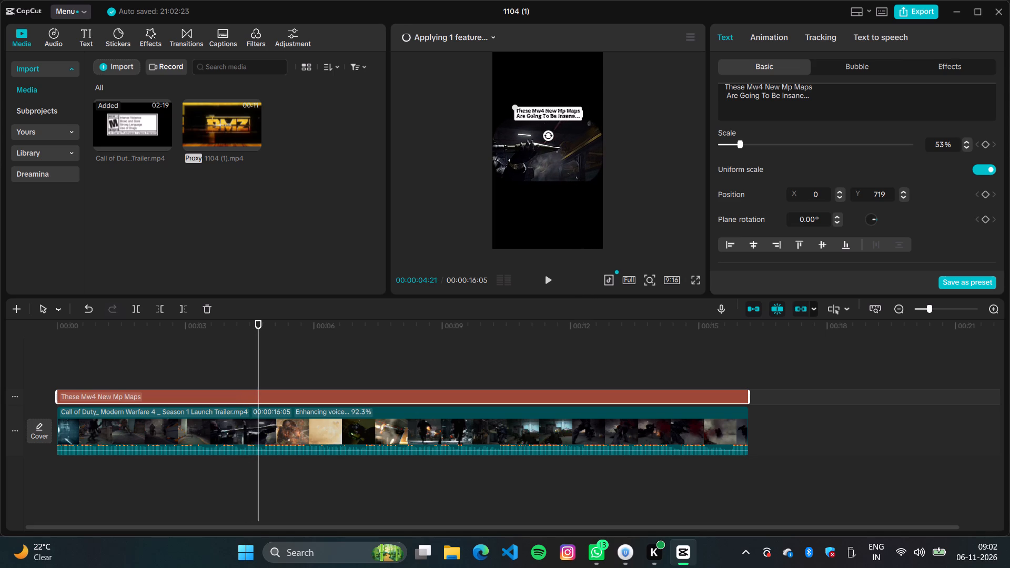
key(Right)
key(Right)
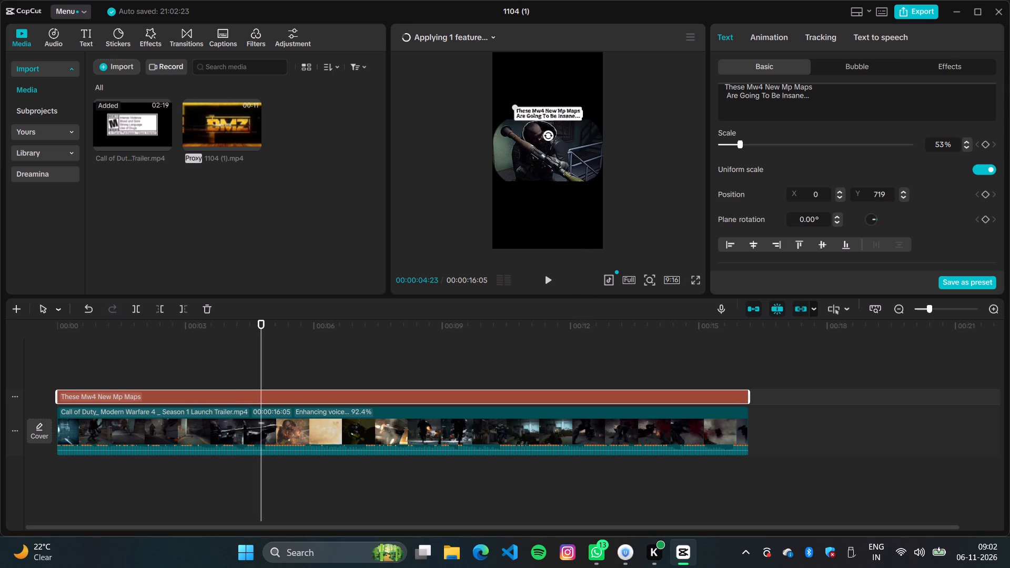
key(Right)
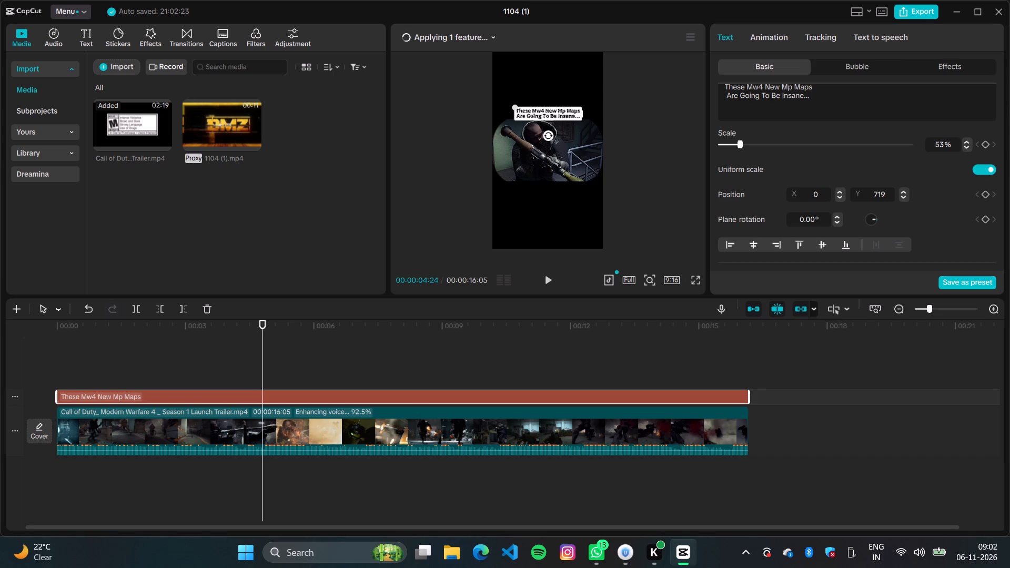
key(Right)
key(Right)
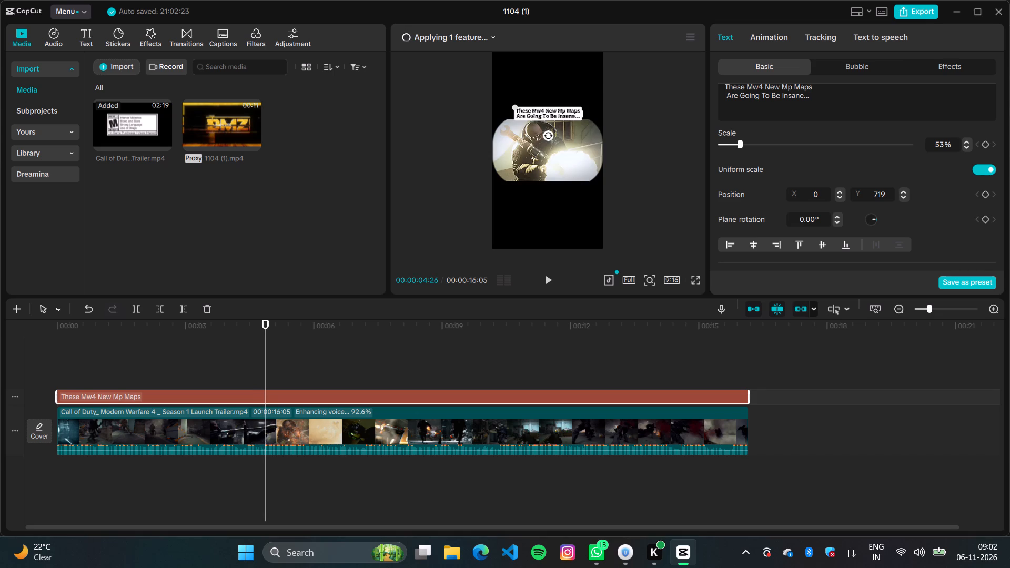
key(Right)
key(Right)
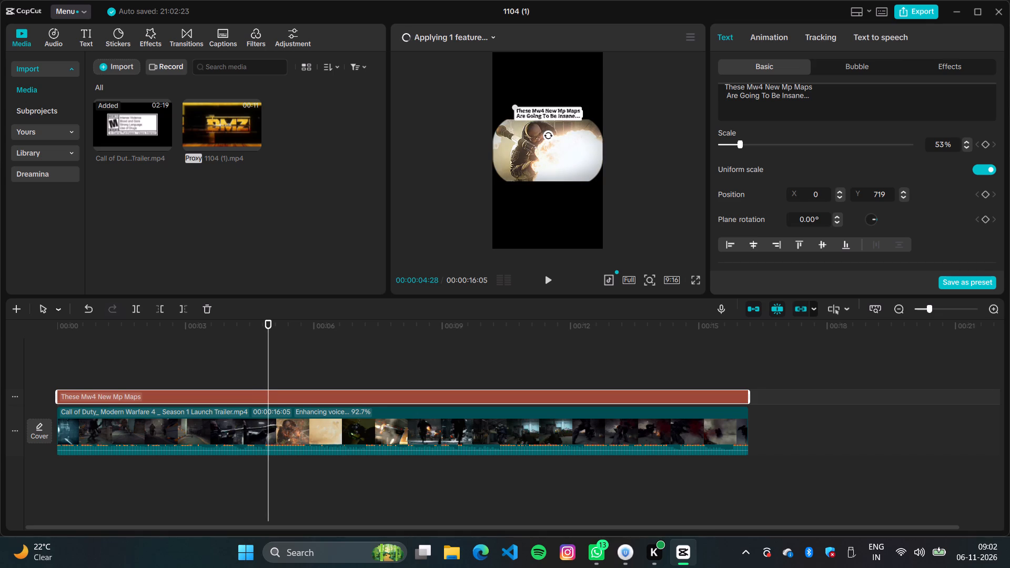
key(Left)
key(Left)
key(Left)
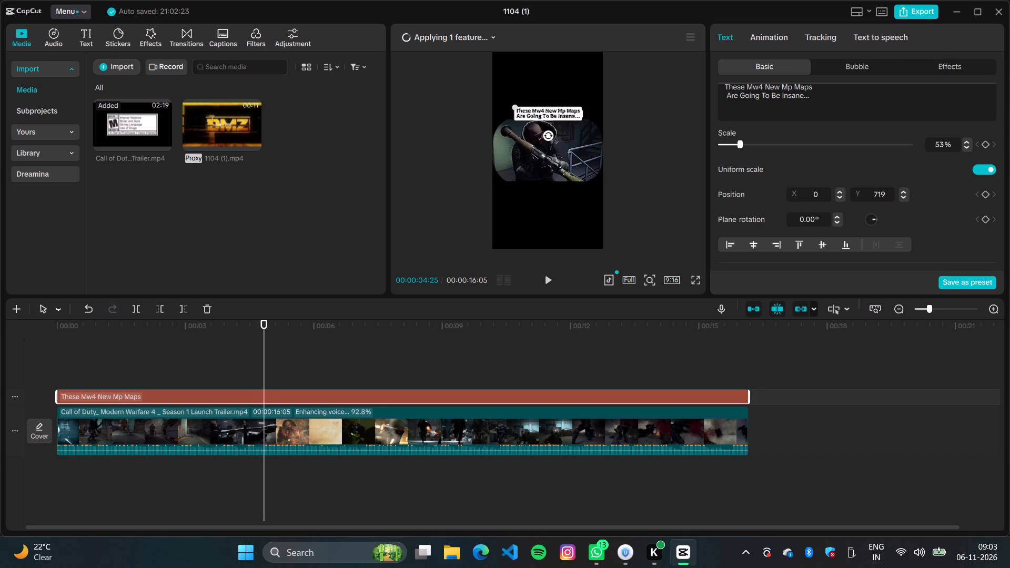
key(Left)
key(Left)
key(Left)
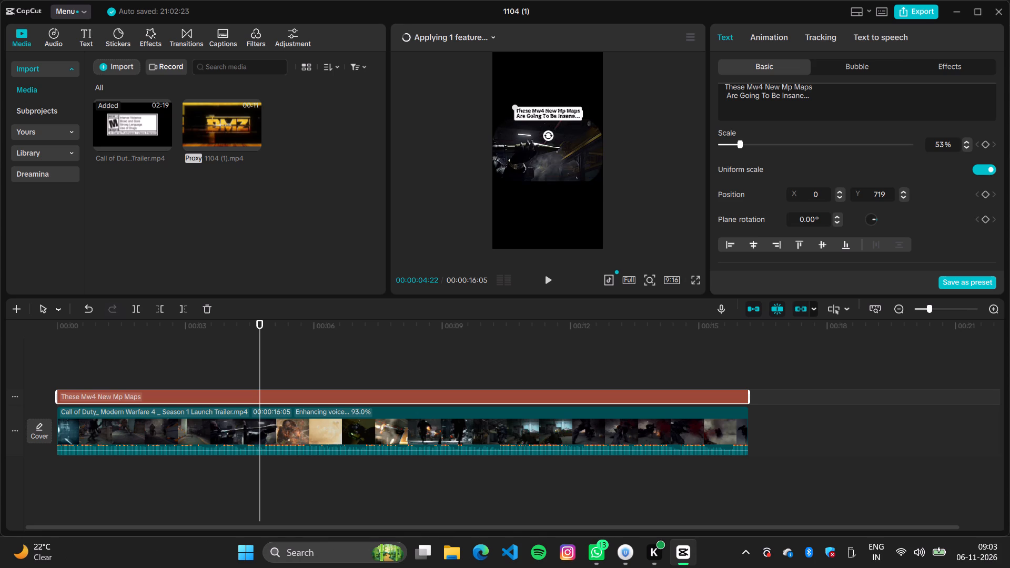
ctrl+click(246, 430)
key(ctrl+b)
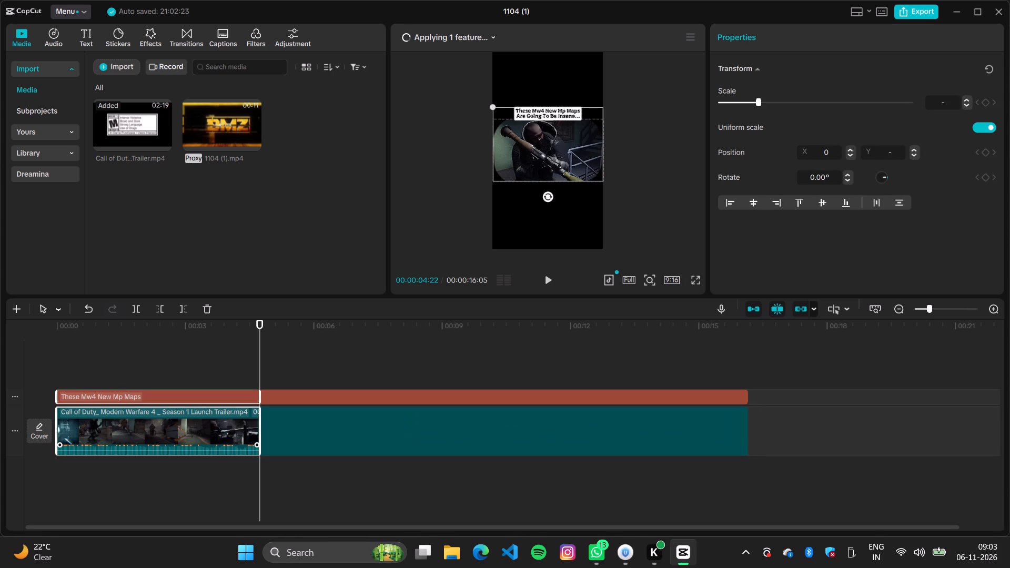
Play on from the first cut and split only the trailer clip at 00:00:07:05, at the end of the dark underwater shot.
click(293, 361)
key(space)
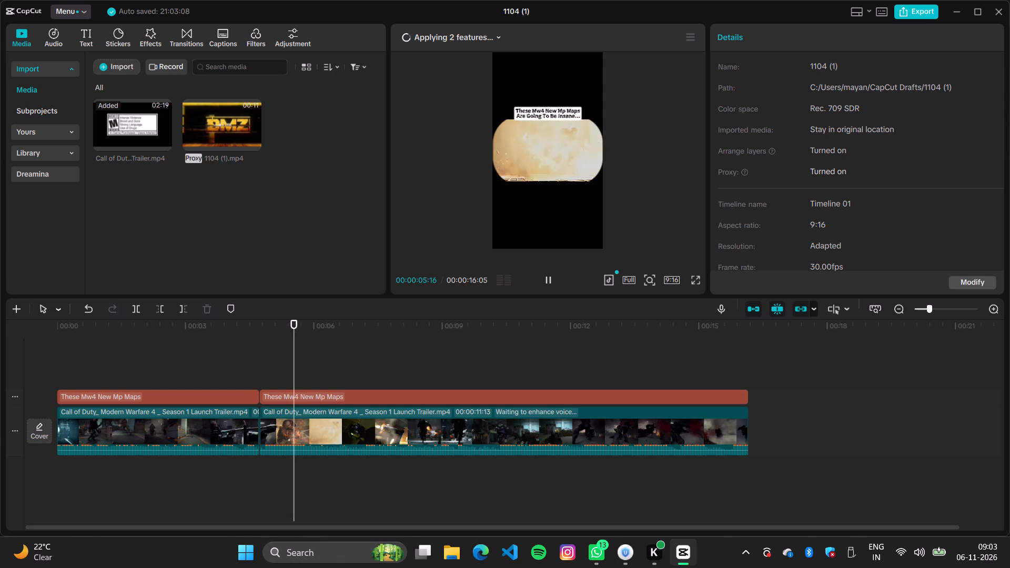
key(space)
key(space)
key(space)
key(space)
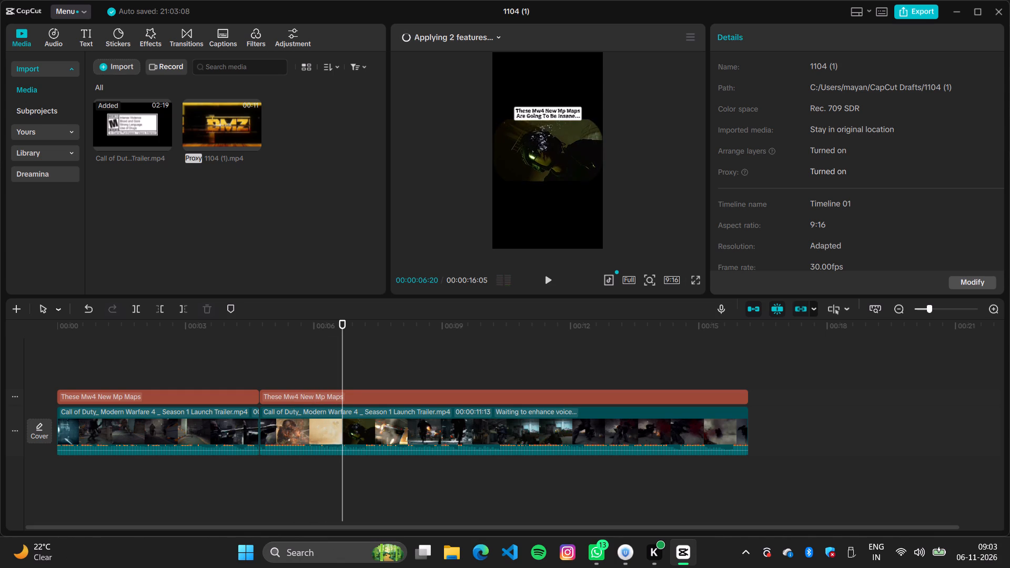
key(space)
key(Left)
key(Left)
key(Left)
key(Left)
key(Left)
key(Left)
key(Left)
key(Left)
key(Left)
key(Left)
key(Left)
key(Left)
key(Left)
key(Left)
key(Left)
key(Left)
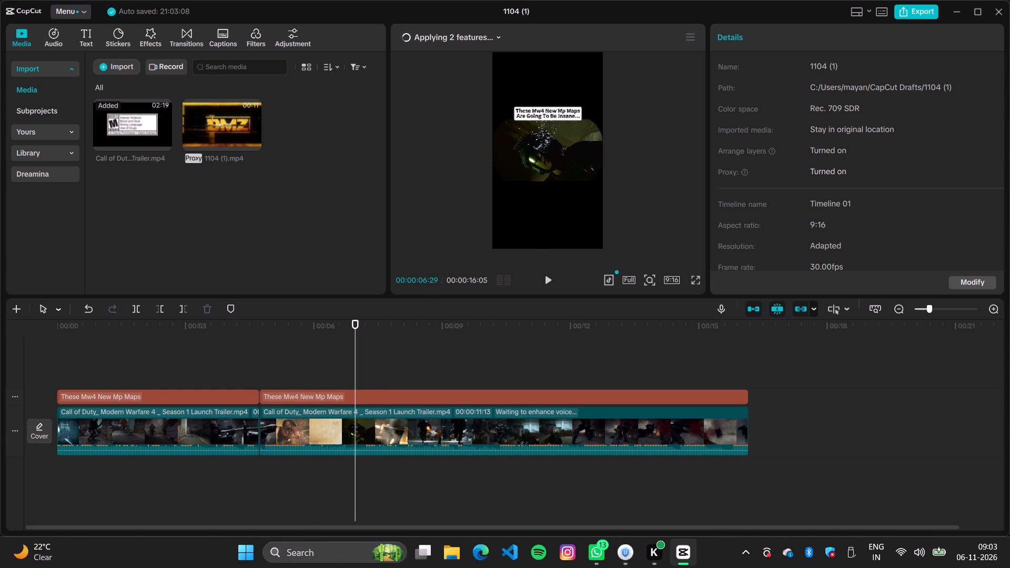
key(Right)
key(Right)
key(Right)
key(Right)
key(Right)
key(Right)
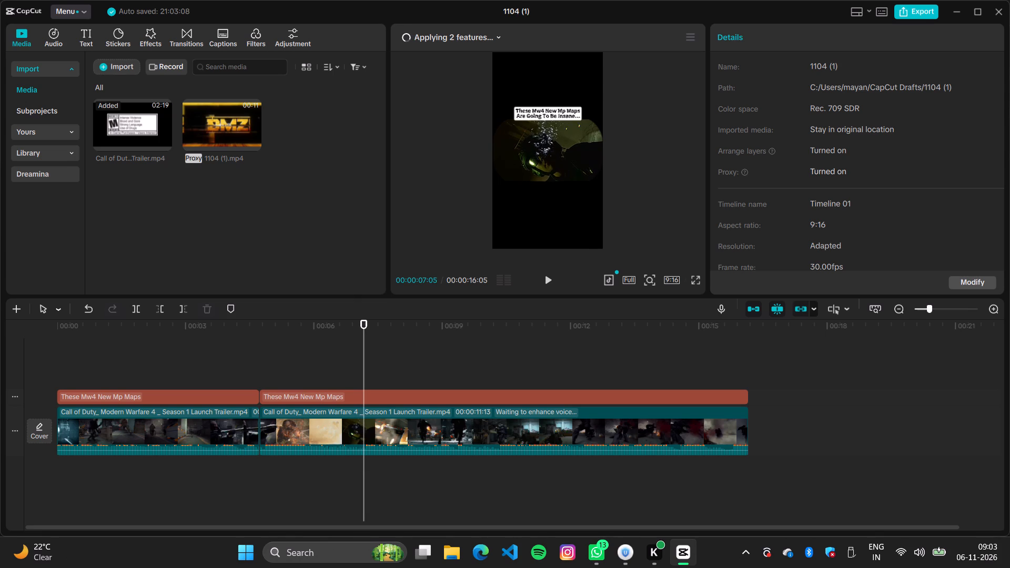
key(Right)
key(Right)
key(Left)
key(Left)
key(ctrl+b)
Split the trailer clip again at about 00:00:07:20, where the explosion shot changes to the dark interior shot.
key(Right)
key(Right)
key(Right)
key(Right)
key(Right)
key(Right)
key(Right)
key(Right)
key(Right)
key(Right)
key(Right)
key(Right)
key(Right)
key(Right)
key(Right)
key(Right)
key(Right)
key(Right)
key(Left)
key(Left)
key(Left)
key(Left)
key(Left)
key(Left)
key(Left)
key(Left)
key(Left)
key(Left)
key(Left)
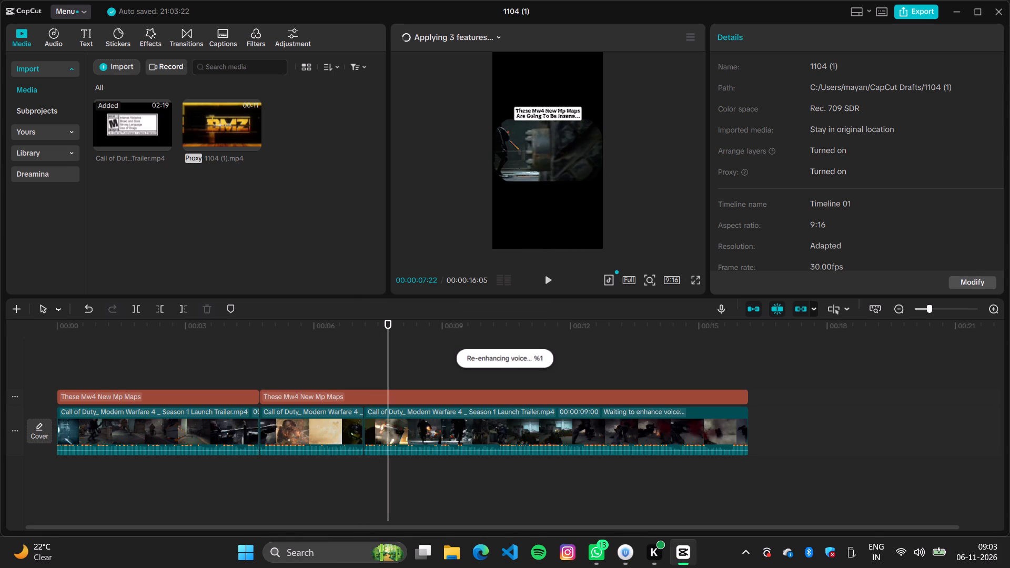
key(Right)
key(Right)
key(Right)
key(Right)
key(Right)
key(Right)
key(Right)
key(Right)
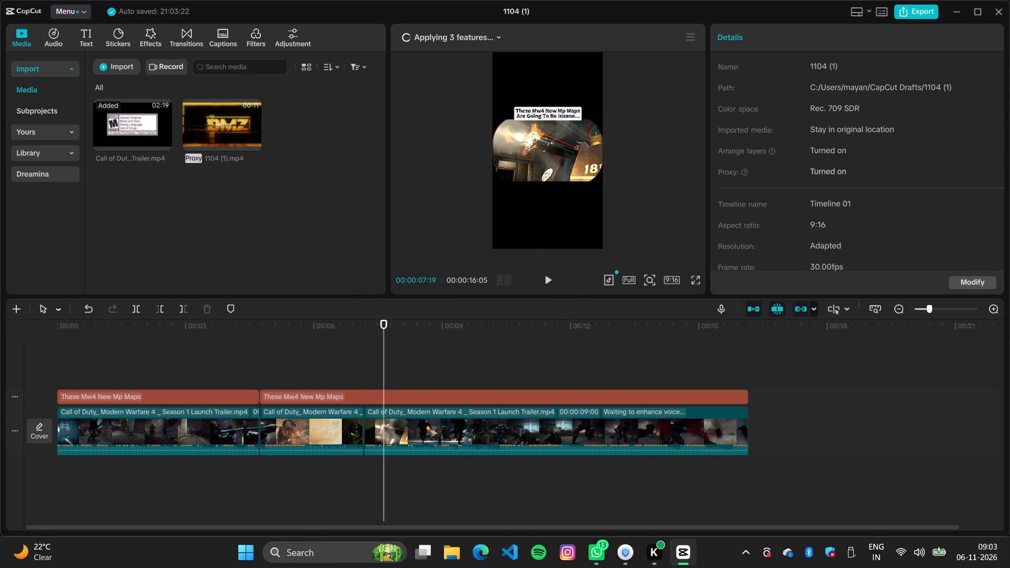
key(ctrl+b)
Split only the trailer clip at 00:00:08:25, where the running silhouette shot gives way to the soldier aiming beside the railing.
key(Right)
key(Right)
key(Right)
key(Right)
key(Right)
key(Right)
key(Right)
key(Right)
key(Right)
key(Right)
key(Right)
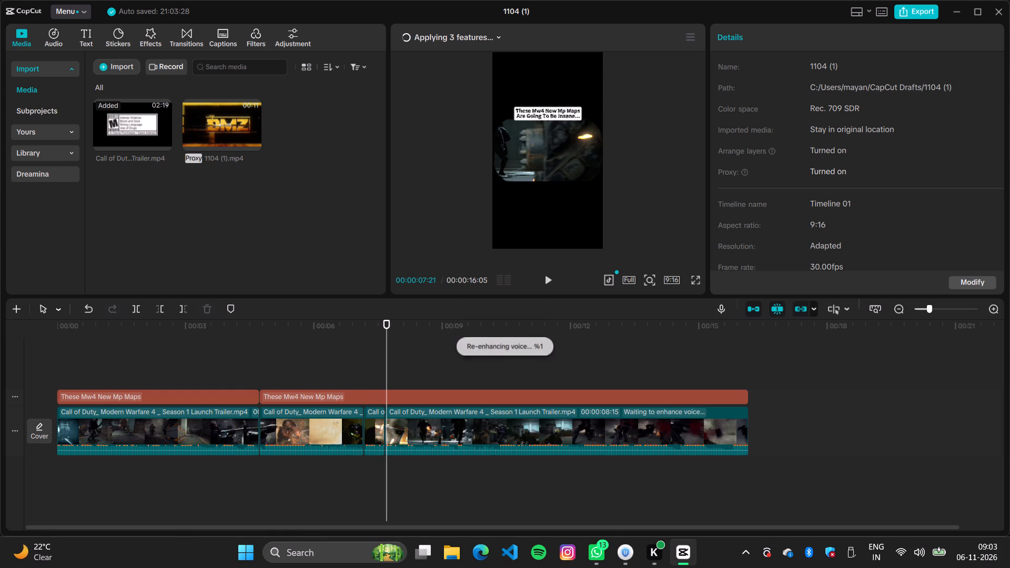
key(Right)
key(Right)
key(Right)
key(Right)
key(Right)
key(Right)
key(Right)
key(Right)
key(Right)
key(Right)
key(Right)
key(Right)
key(Right)
key(Right)
key(Right)
key(Right)
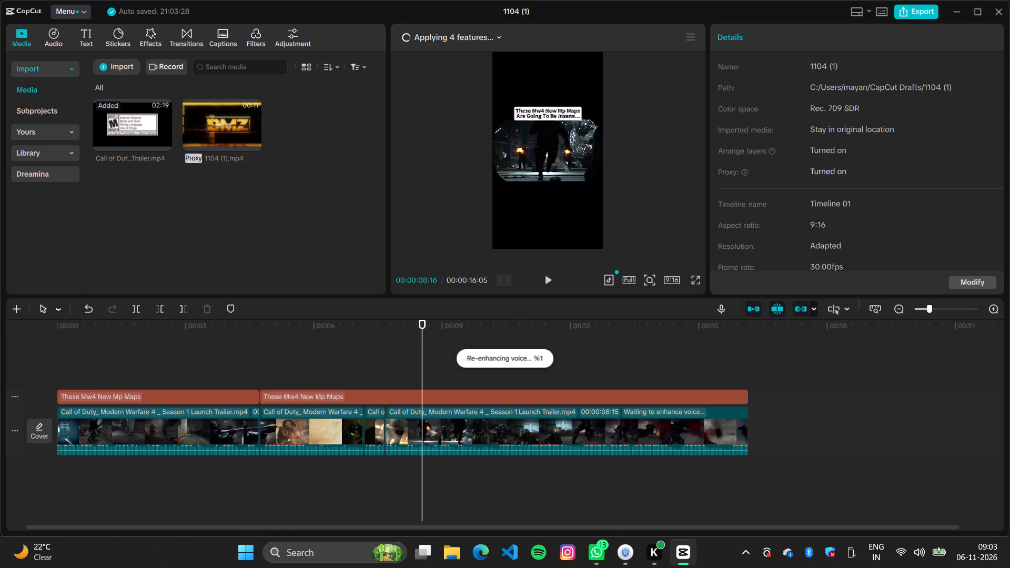
key(Right)
key(Right)
key(Right)
key(Right)
key(Right)
key(Right)
key(Right)
key(Right)
key(Right)
key(Right)
key(Right)
key(Right)
key(Right)
key(Right)
key(Right)
key(Right)
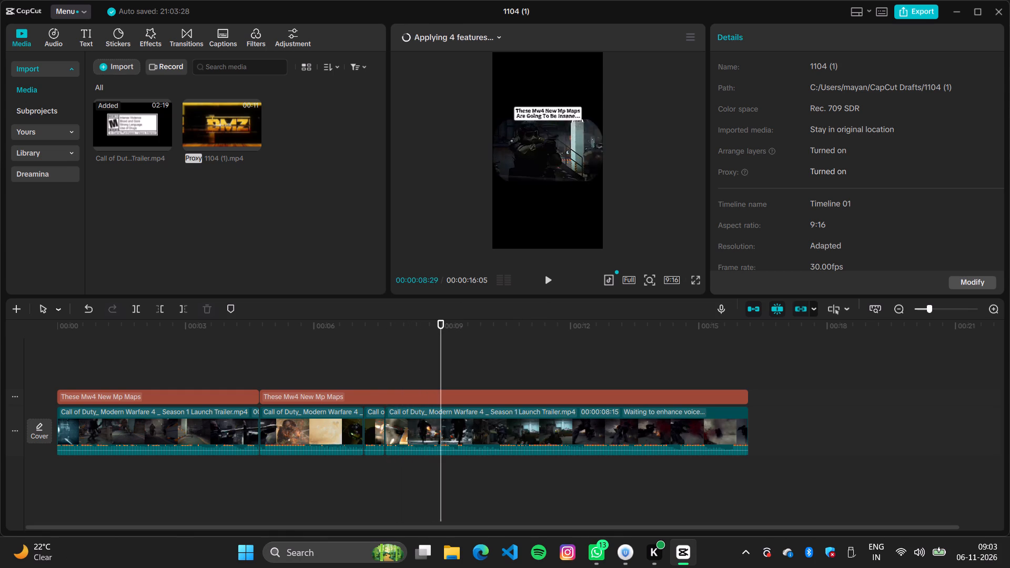
key(Left)
key(Left)
key(Left)
key(Left)
key(Left)
key(Left)
key(Left)
key(Left)
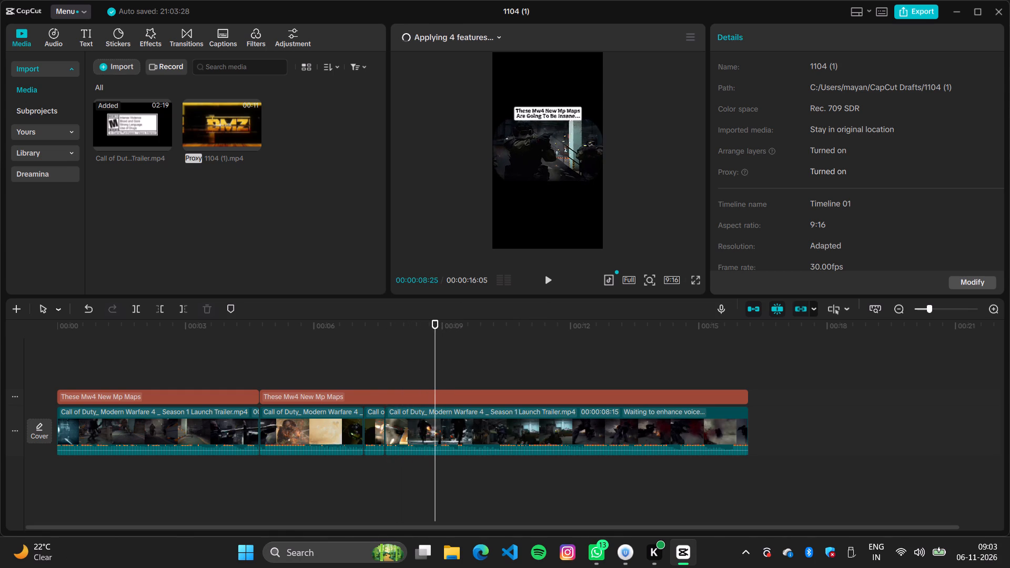
key(Left)
key(Left)
key(Right)
key(Right)
key(ctrl+b)
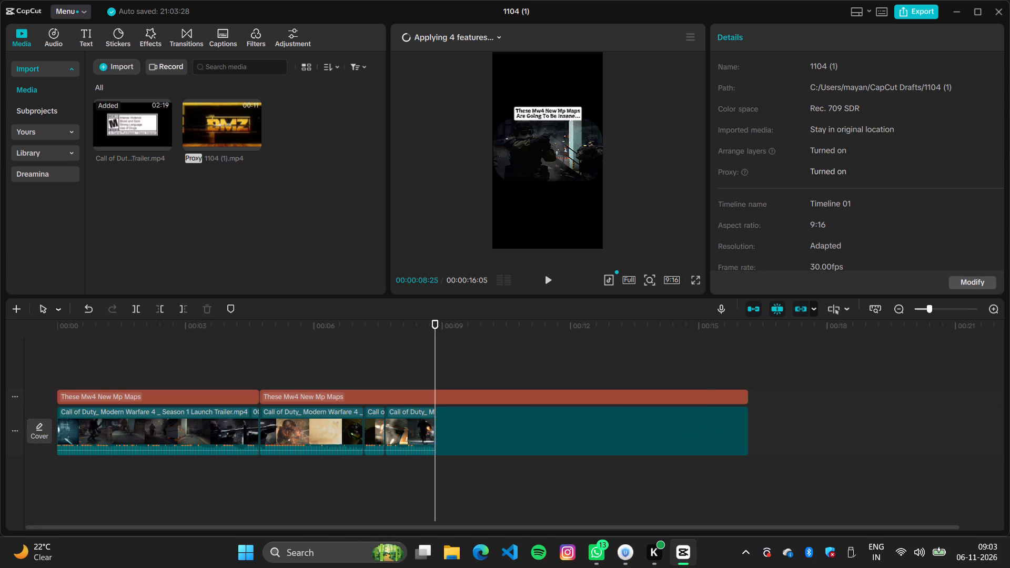
Split the trailer clip at 00:00:09:14, at the end of the dark shot of the aiming soldier.
key(Right)
key(Right)
key(Right)
key(Right)
key(Right)
key(Right)
key(Right)
key(Right)
key(Right)
key(Right)
key(Right)
key(Right)
key(Right)
key(Right)
key(Right)
key(Right)
key(Right)
key(Right)
key(Right)
key(Right)
key(Right)
key(Right)
key(Right)
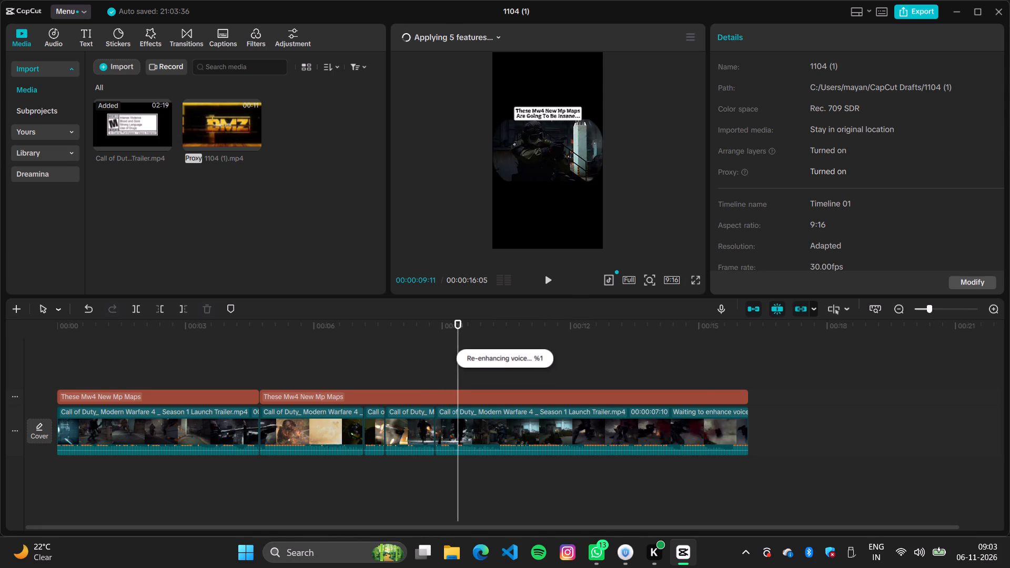
key(Right)
key(Left)
key(Left)
key(Left)
key(Left)
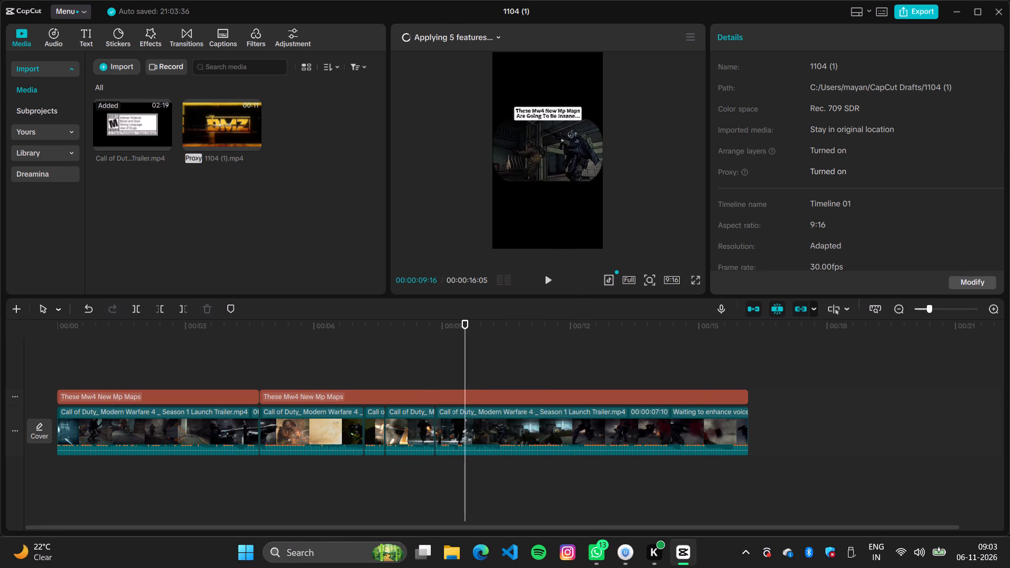
key(Left)
key(Left)
key(Right)
key(Right)
key(Right)
key(Left)
key(Left)
key(ctrl+b)
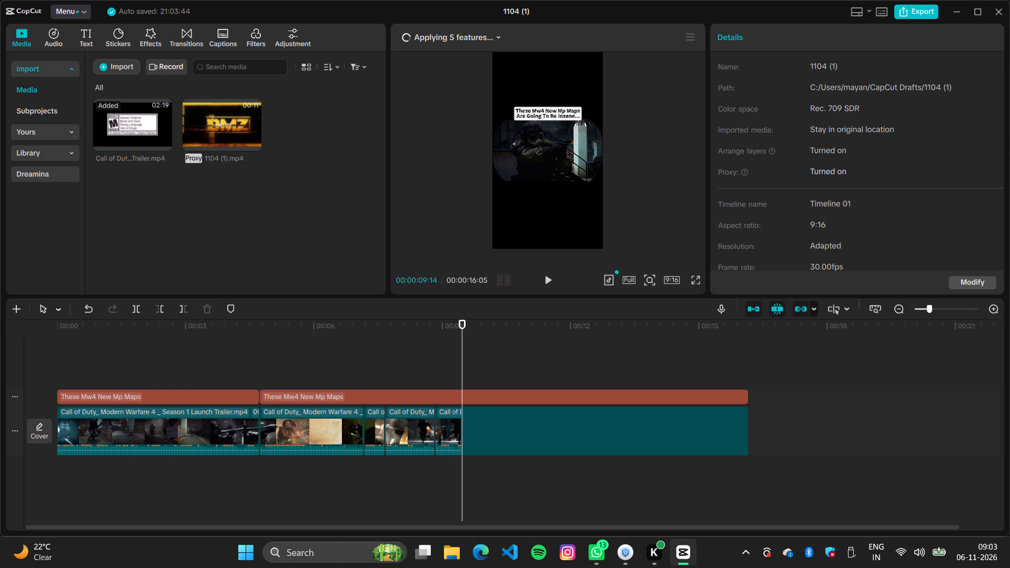
Split the trailer clip at 00:00:10:07, at the end of the shot with the armoured soldier in the dark interior.
key(Right)
key(Right)
key(Right)
key(Right)
key(Right)
key(Right)
key(Right)
key(Right)
key(Right)
key(Right)
key(Right)
key(Right)
key(Right)
key(Right)
key(Right)
key(Right)
key(Right)
key(Right)
key(Right)
key(Right)
key(Right)
key(Right)
key(Right)
key(Right)
key(Right)
key(Right)
key(Right)
key(Right)
key(Right)
key(Right)
key(Right)
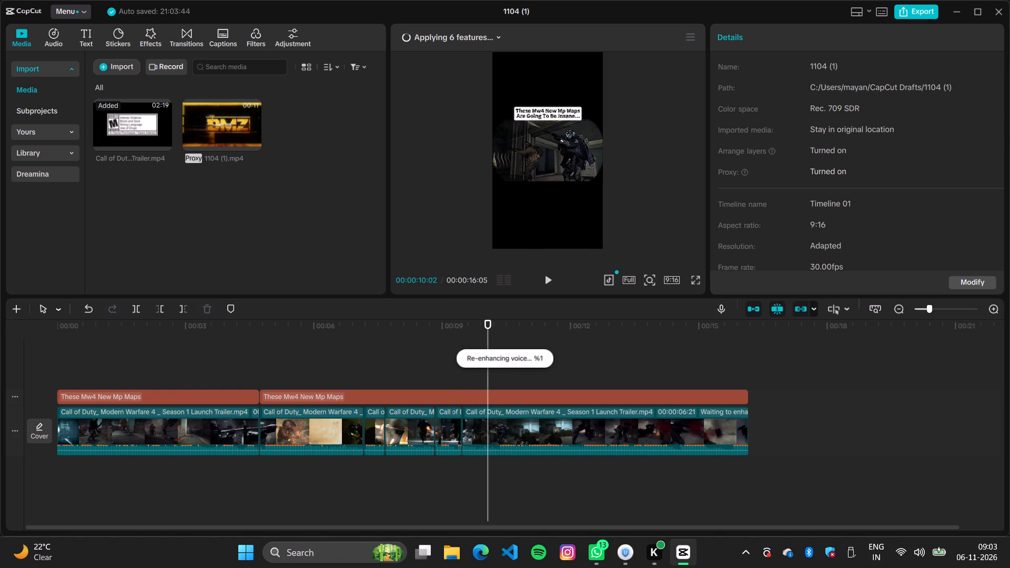
key(Left)
key(Left)
key(Left)
key(Left)
key(Left)
key(Left)
key(Left)
key(Left)
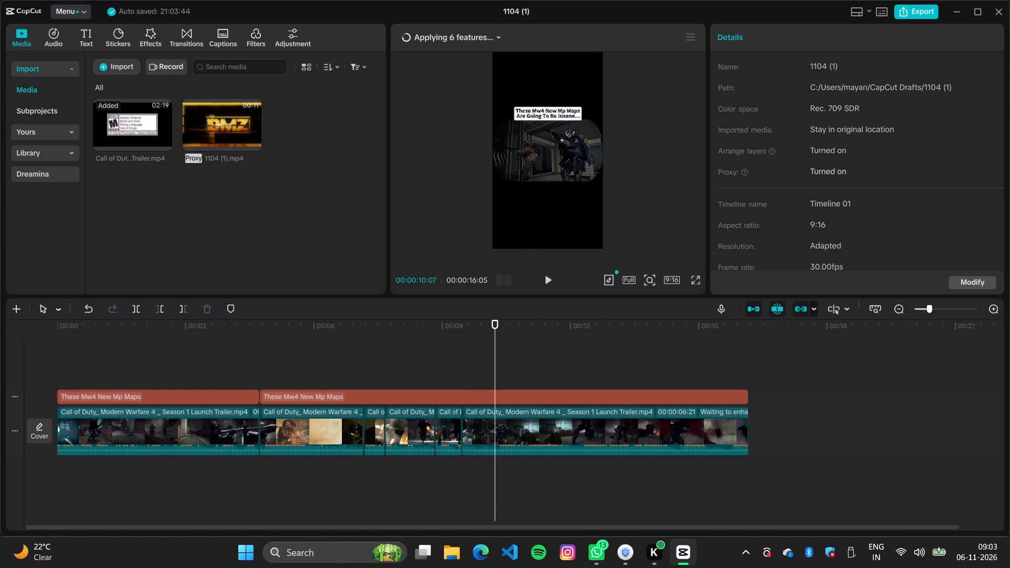
key(ctrl+b)
Split the trailer clip at 00:00:11:20, where the dark first-person gun shot changes to the crouching silhouettes.
key(Right)
key(Right)
key(Right)
key(Right)
key(Right)
key(Right)
key(Right)
key(Right)
key(Right)
key(Right)
key(Right)
key(Right)
key(Right)
key(Right)
key(Right)
key(Right)
key(Right)
key(Right)
key(Right)
key(Right)
key(Right)
key(Right)
key(Right)
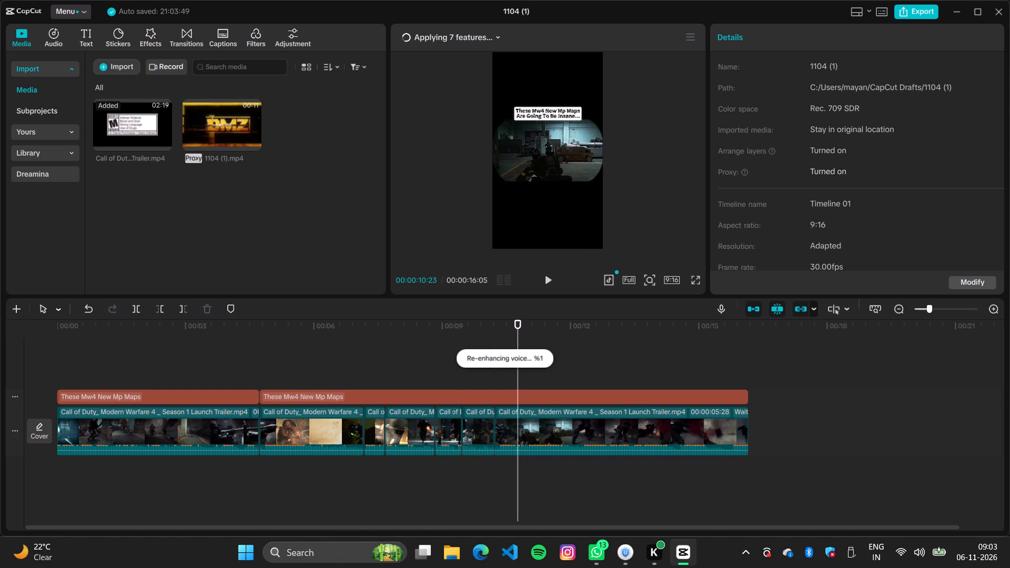
key(Right)
key(Right)
key(Right)
key(Right)
key(Right)
key(Right)
key(Right)
key(Right)
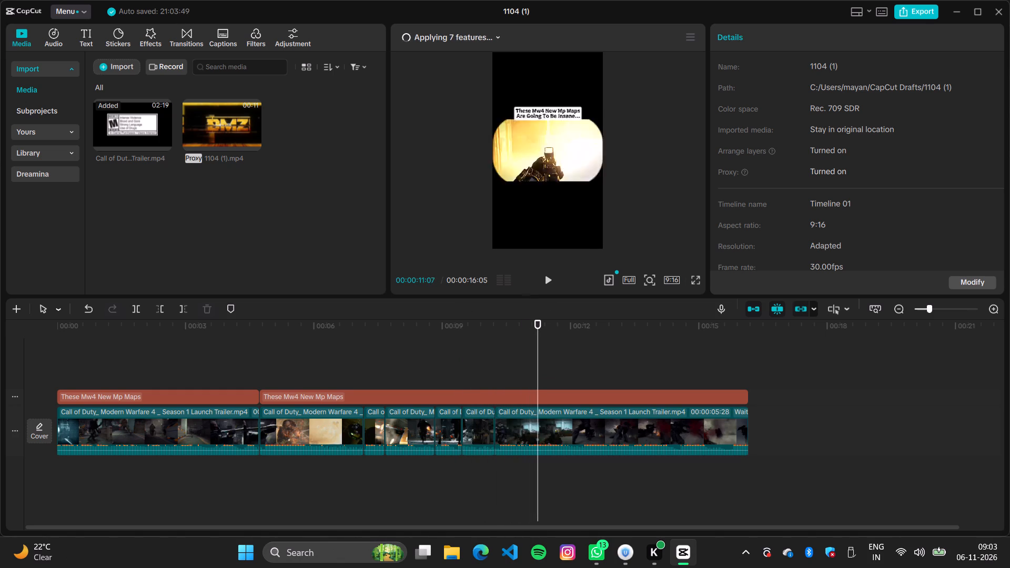
key(Right)
key(Right)
key(Right)
key(Right)
key(Right)
key(Right)
key(Right)
key(Right)
key(Right)
key(Right)
key(Right)
key(Right)
key(Right)
key(Right)
key(Right)
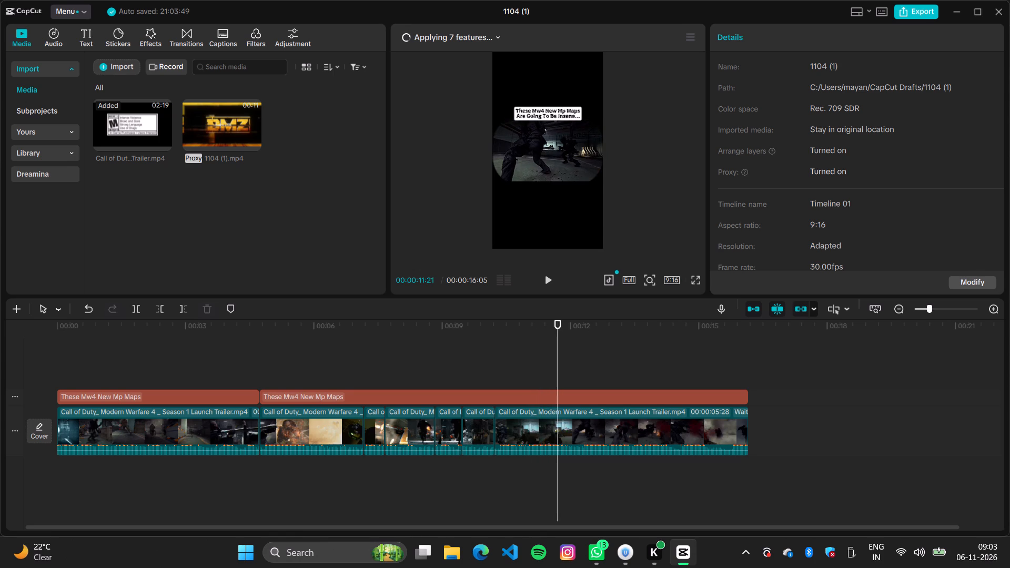
key(Left)
key(Left)
key(Left)
key(Left)
key(Right)
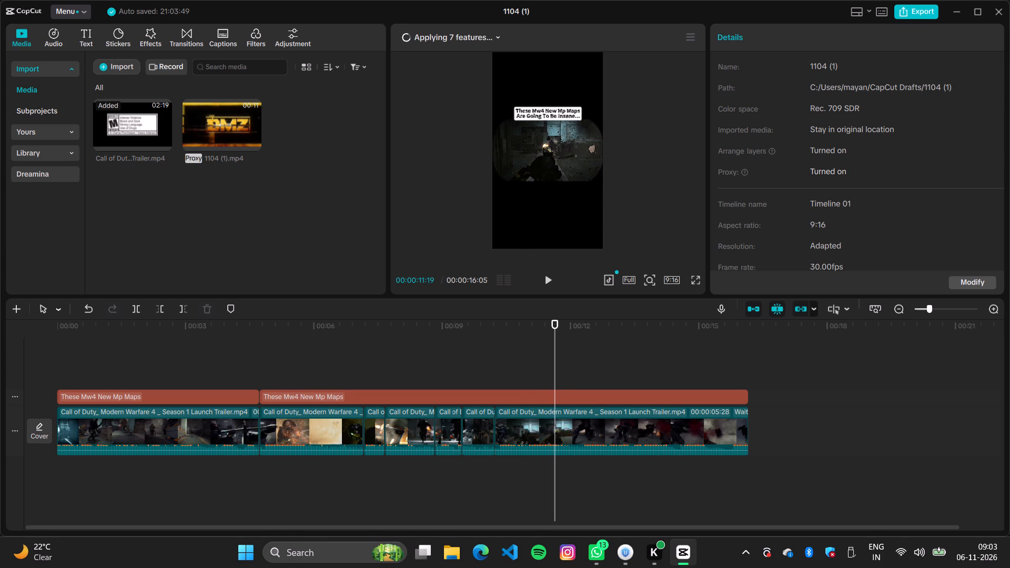
key(ctrl+Right)
key(ctrl+Right)
key(Right)
key(ctrl+b)
Split the trailer clip at 00:00:14:25, where the red blood-burst shot gives way to the close view of the firing soldier.
key(Right)
key(Right)
key(Right)
key(Right)
key(Right)
key(Right)
key(Right)
key(Right)
key(Right)
key(Right)
key(Right)
key(Right)
key(Right)
key(Right)
key(Right)
key(Right)
key(Right)
key(Right)
key(Right)
key(Right)
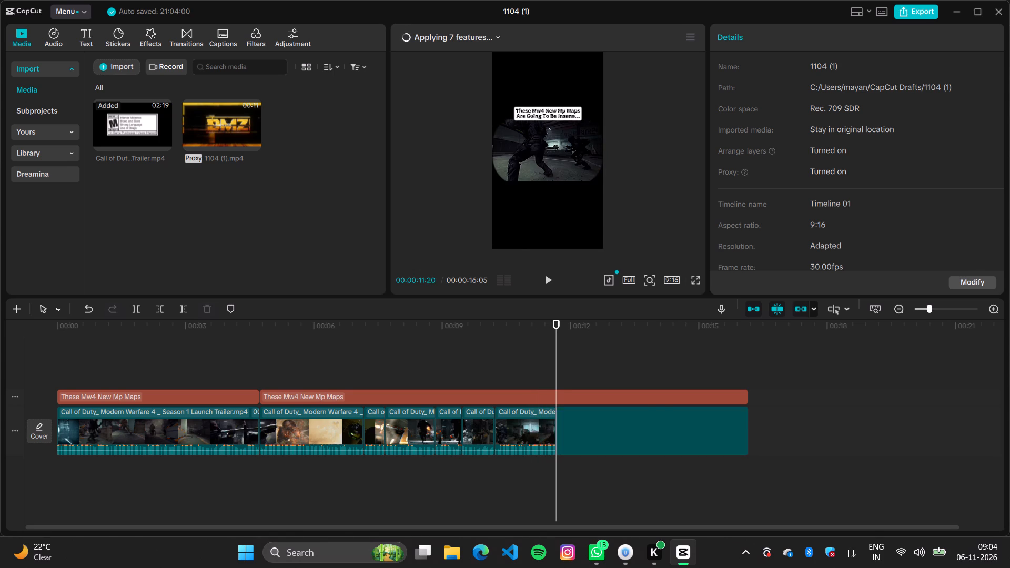
key(Right)
key(Right)
key(Right)
key(Right)
key(Right)
key(Right)
key(Right)
key(Right)
key(Right)
key(Right)
key(Right)
key(Right)
key(Right)
key(Right)
key(Right)
key(Right)
key(Right)
key(Right)
key(Right)
key(Right)
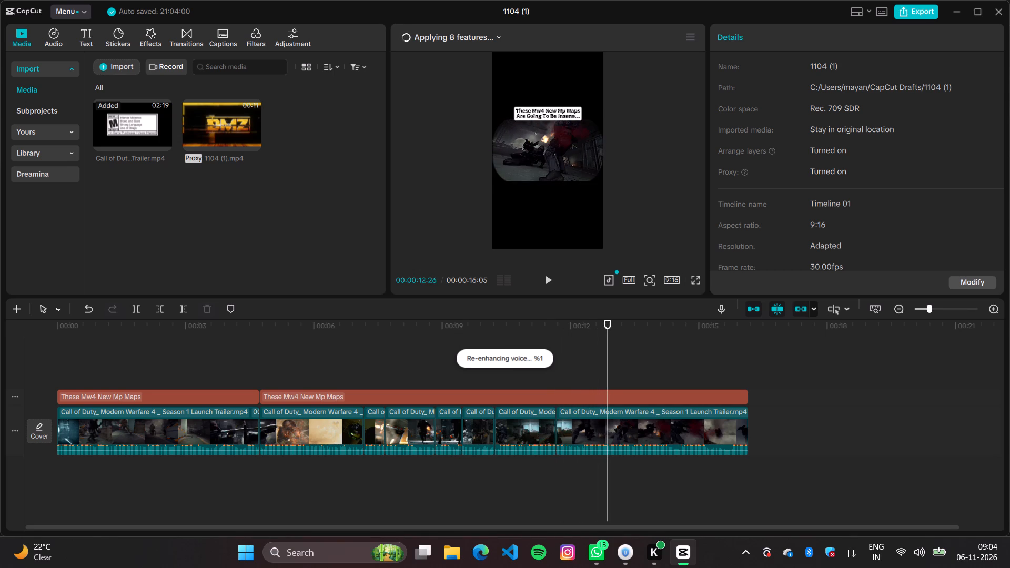
key(Right)
key(Right)
key(Right)
key(Right)
key(Right)
key(Right)
key(Right)
key(Right)
key(Right)
key(Right)
key(Right)
key(Right)
key(Right)
key(Right)
key(Right)
key(Right)
key(Right)
key(Right)
key(Right)
key(Right)
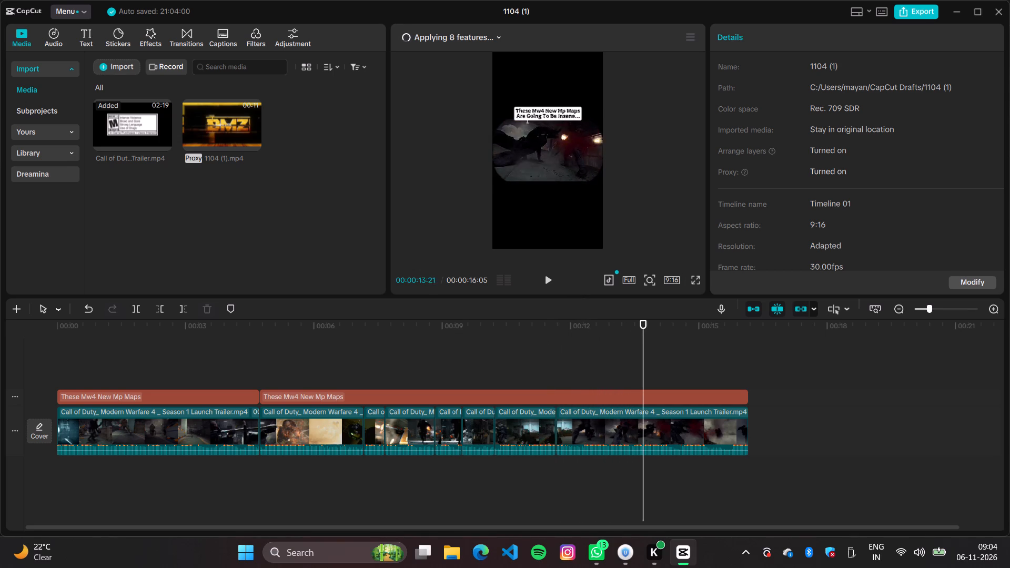
key(Right)
key(Right)
key(Right)
key(Right)
key(Right)
key(Right)
key(Right)
key(Right)
key(Right)
key(Right)
key(Right)
key(Right)
key(Right)
key(Right)
key(Right)
key(Right)
key(Right)
key(Right)
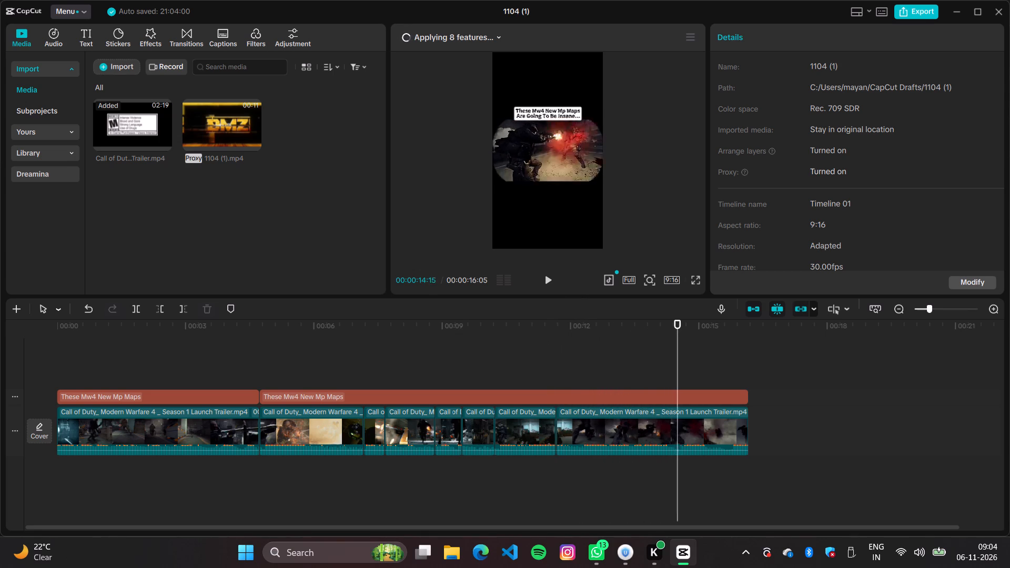
key(ctrl+b)
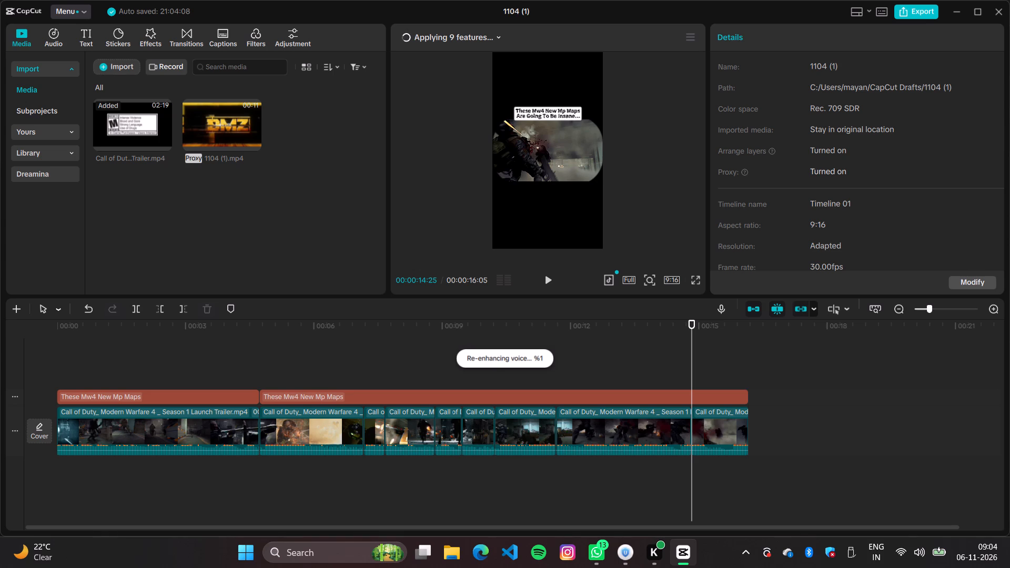
Select all the trailer clips without the captions and look through their basic video and audio settings.
drag(680, 492, 125, 429)
click(730, 493)
drag(730, 476, 598, 431)
drag(739, 479, 317, 388)
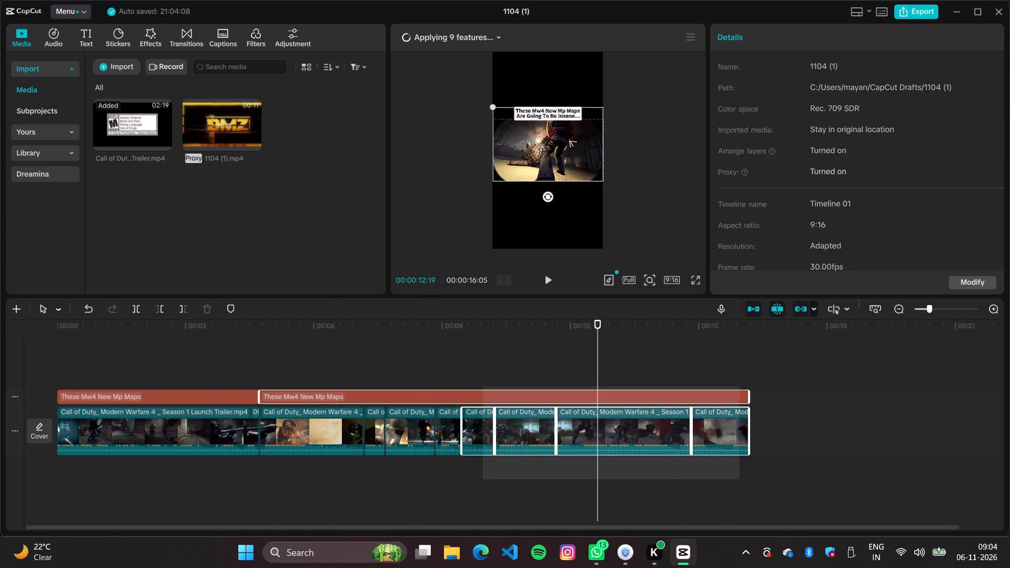
drag(317, 388, 120, 415)
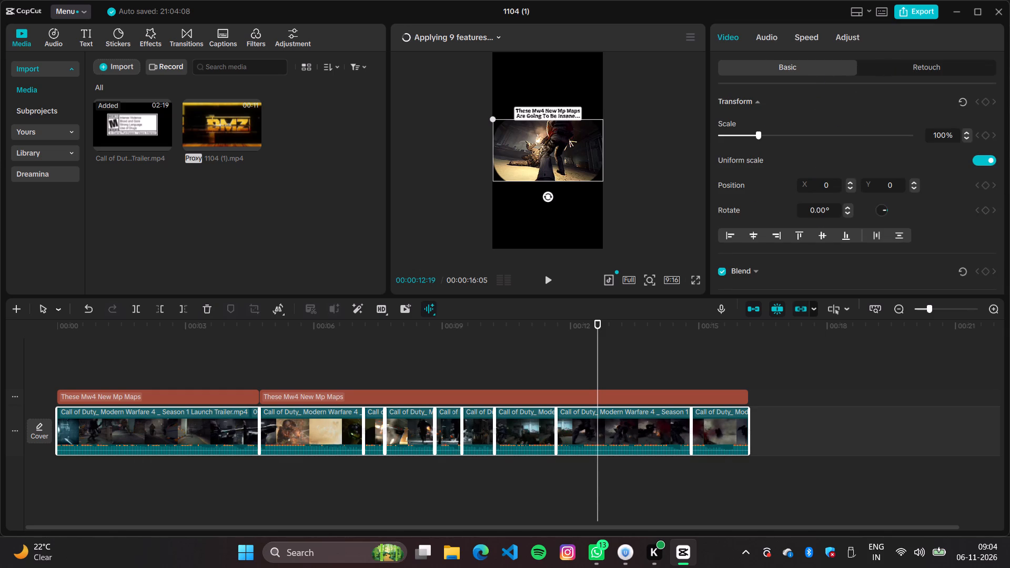
scroll(849, 191, down, 12)
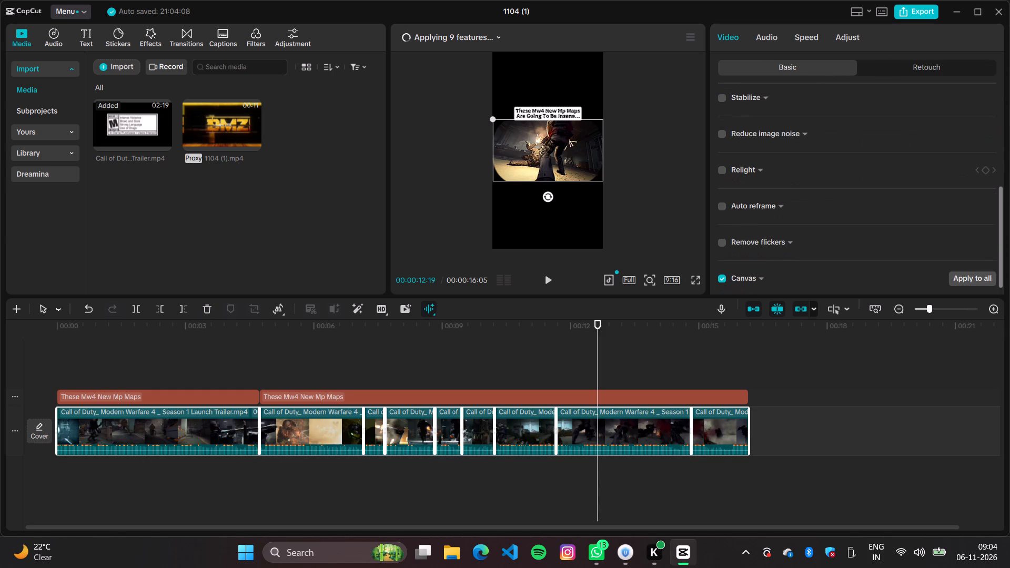
scroll(846, 184, up, 6)
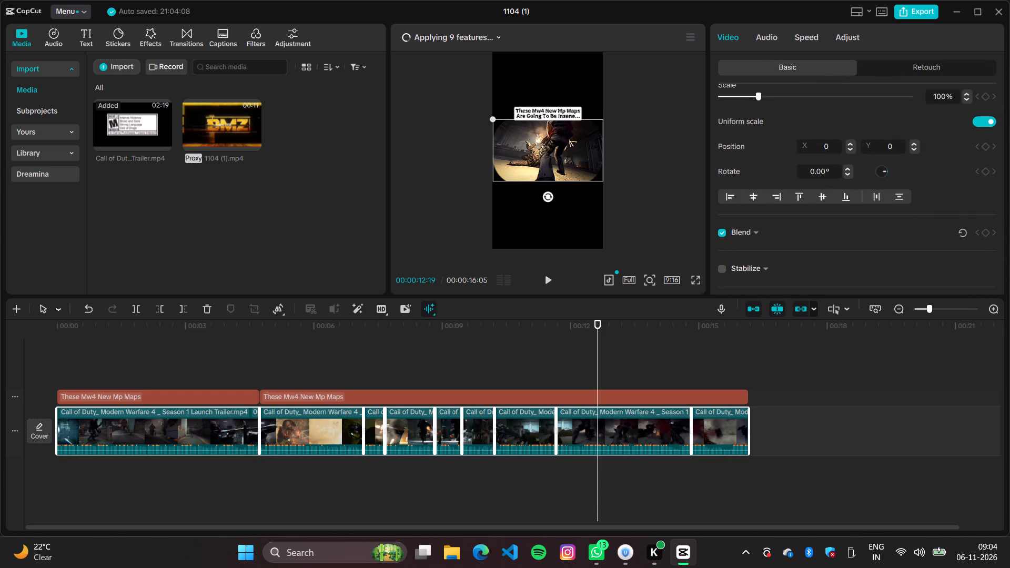
scroll(840, 225, up, 5)
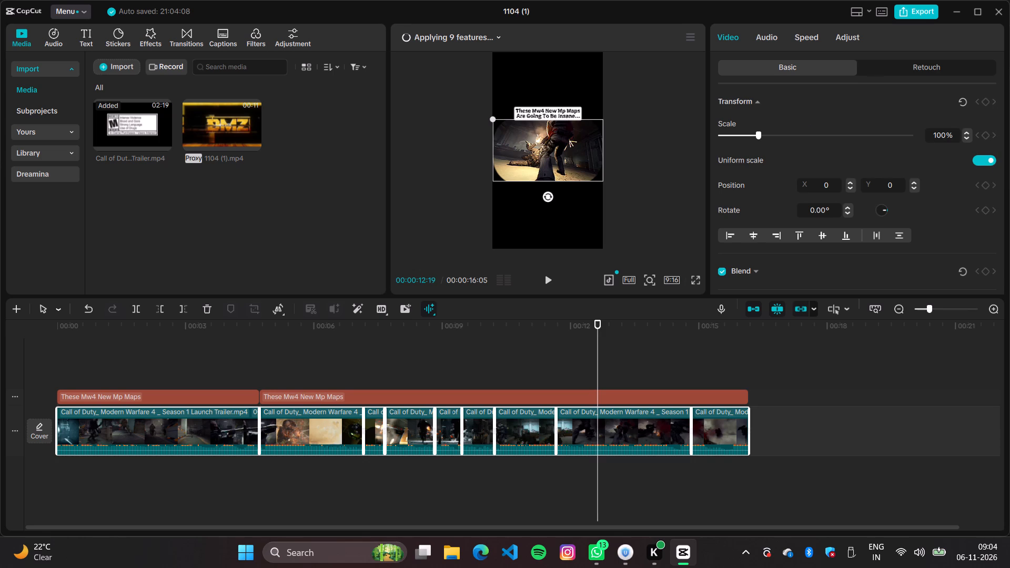
scroll(774, 150, down, 1)
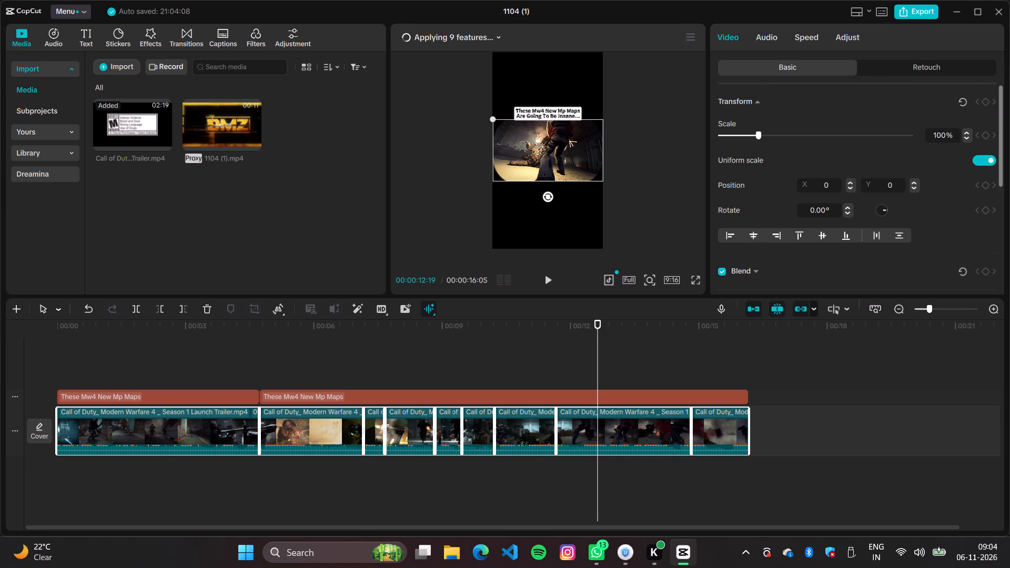
scroll(774, 150, down, 2)
scroll(774, 150, up, 2)
scroll(774, 150, down, 9)
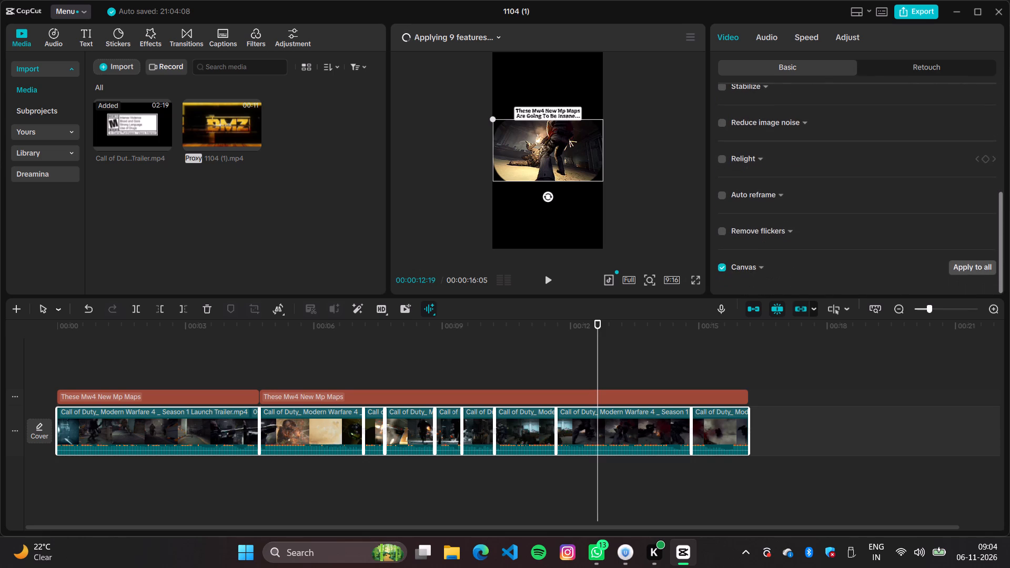
scroll(773, 150, down, 4)
scroll(773, 150, up, 13)
click(876, 67)
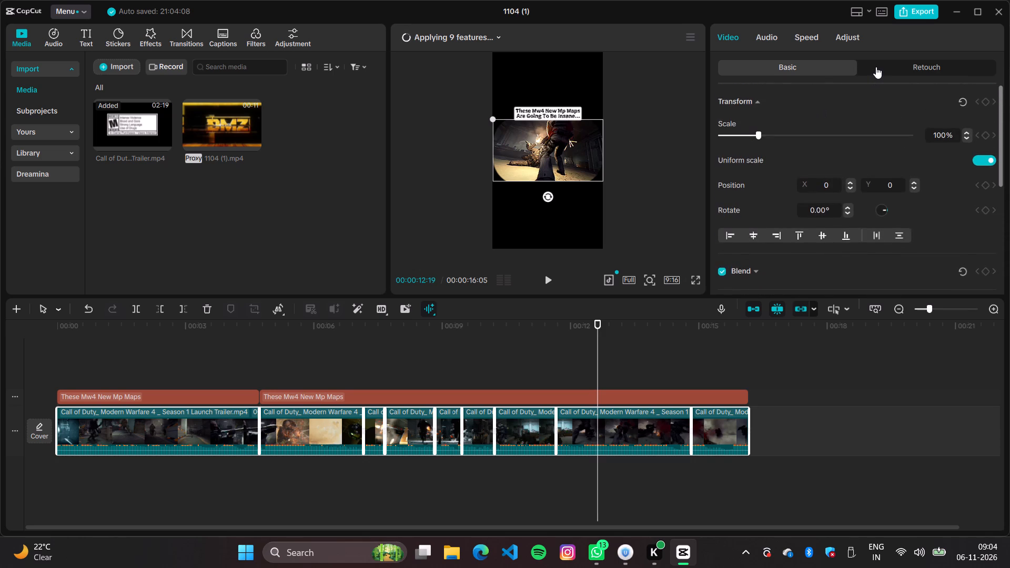
click(766, 38)
click(730, 39)
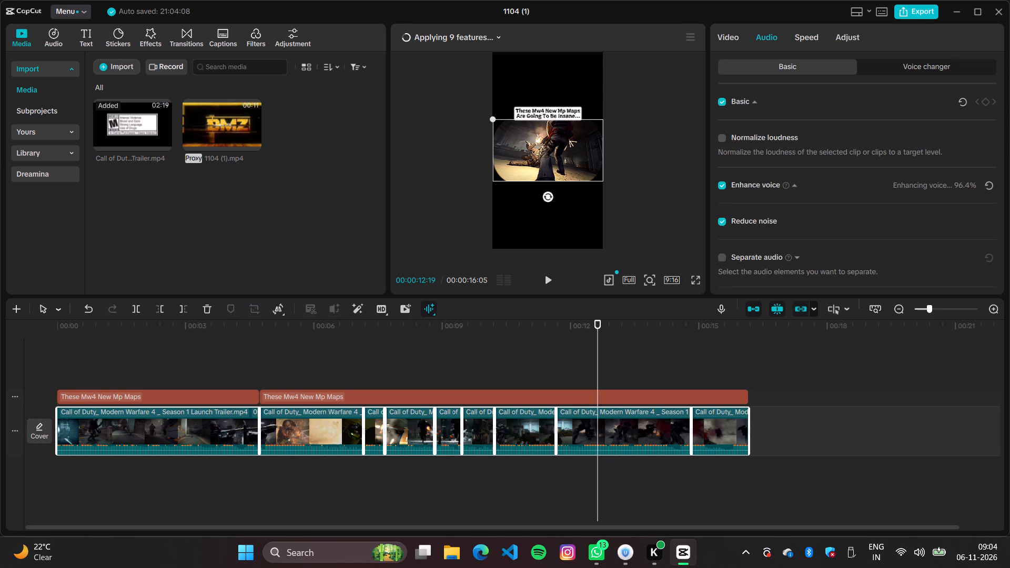
click(771, 68)
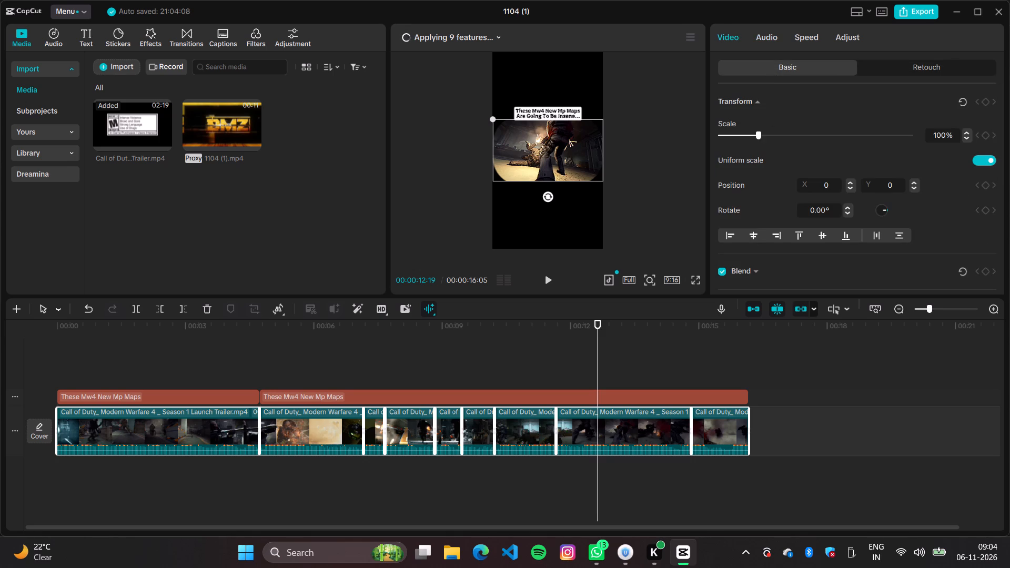
Deselect the clips and play the timeline from 00:00:12:19 almost to its end to check the last cuts.
click(569, 352)
key(space)
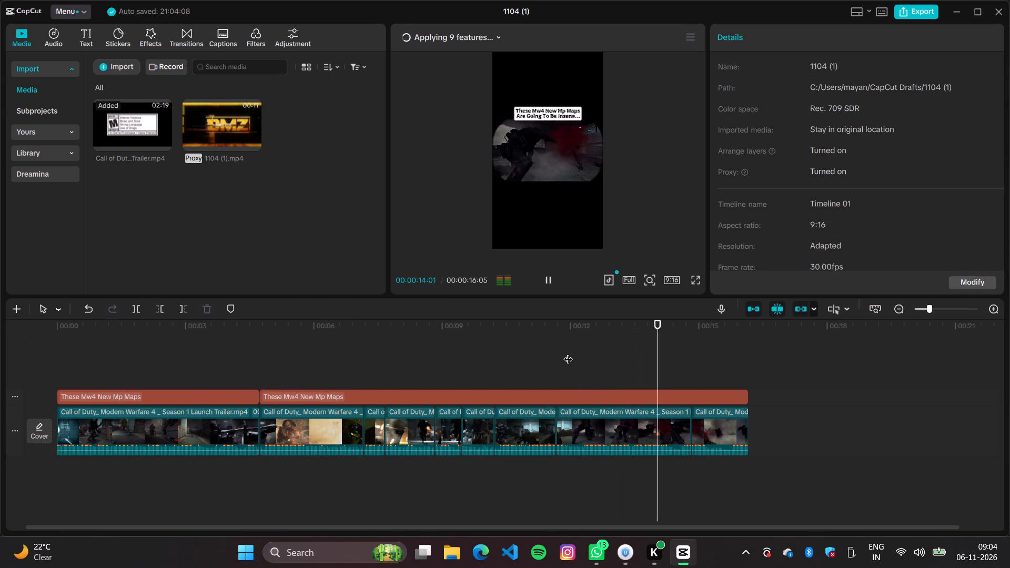
key(space)
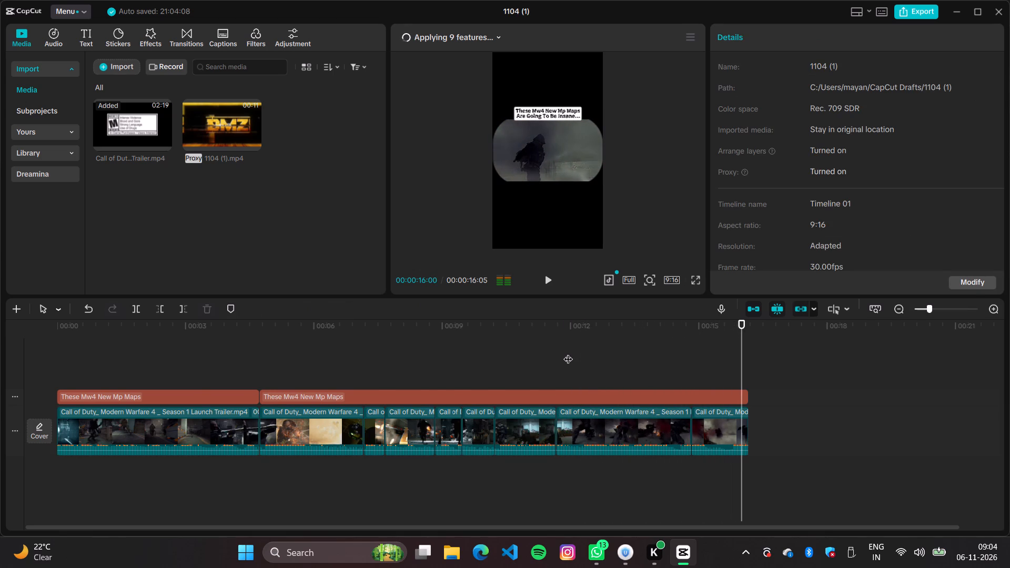
Replay the timeline's last frames and its opening second, and look over the export settings without exporting.
key(space)
key(space)
key(space)
key(space)
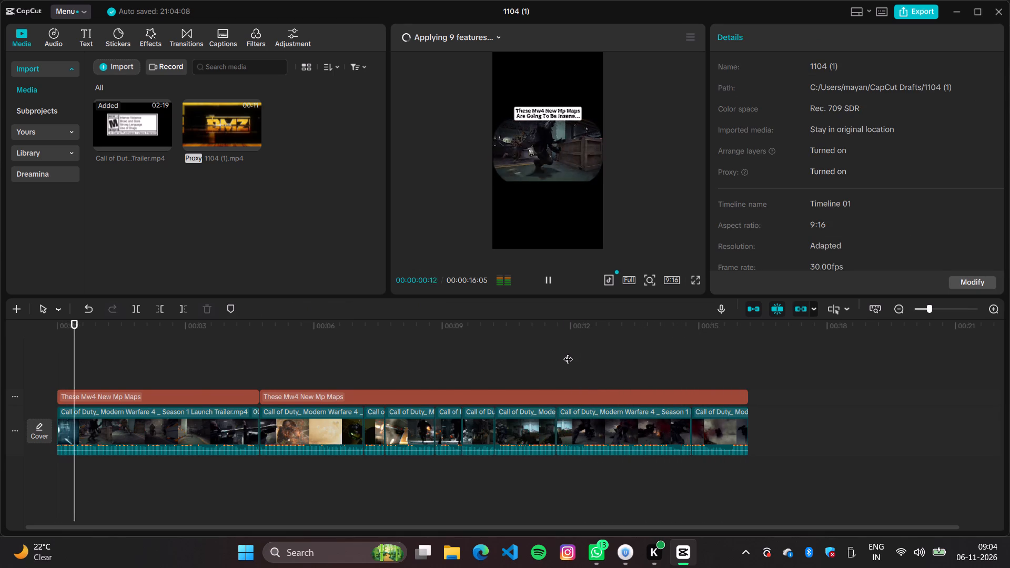
key(space)
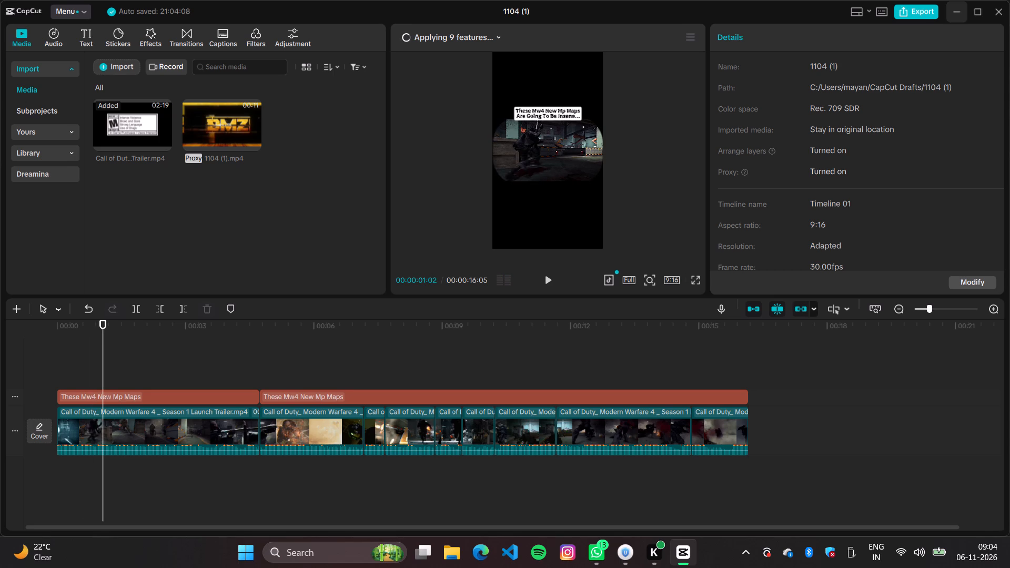
click(916, 18)
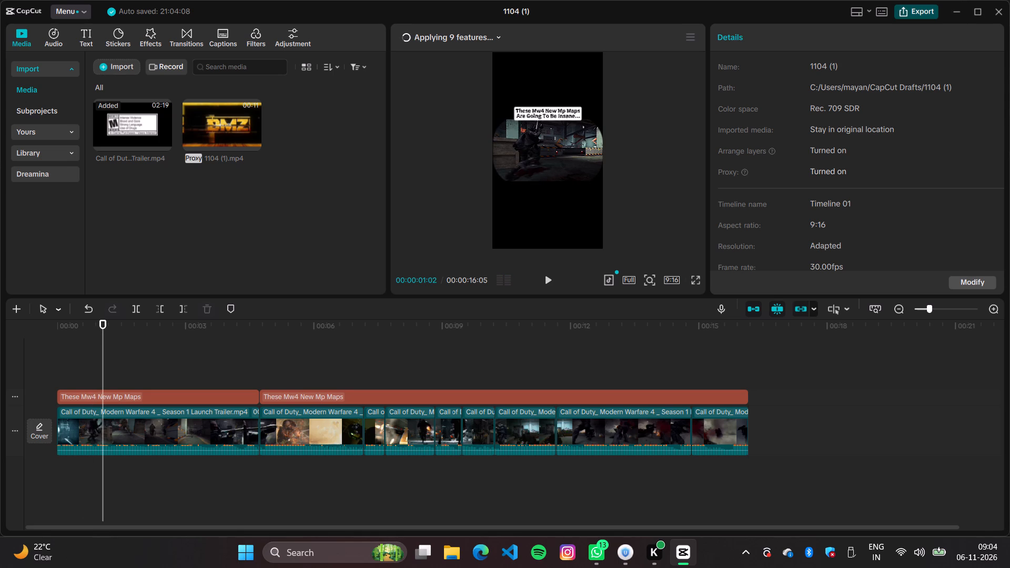
click(709, 464)
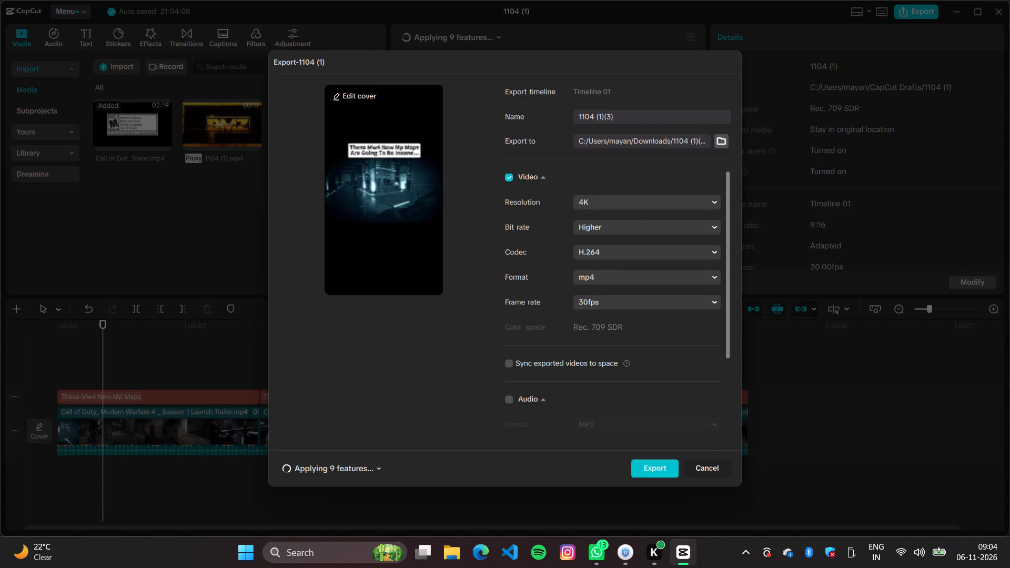
Add the trending Shake & Flash transition at the trailer cut at 00:00:04:22.
click(254, 375)
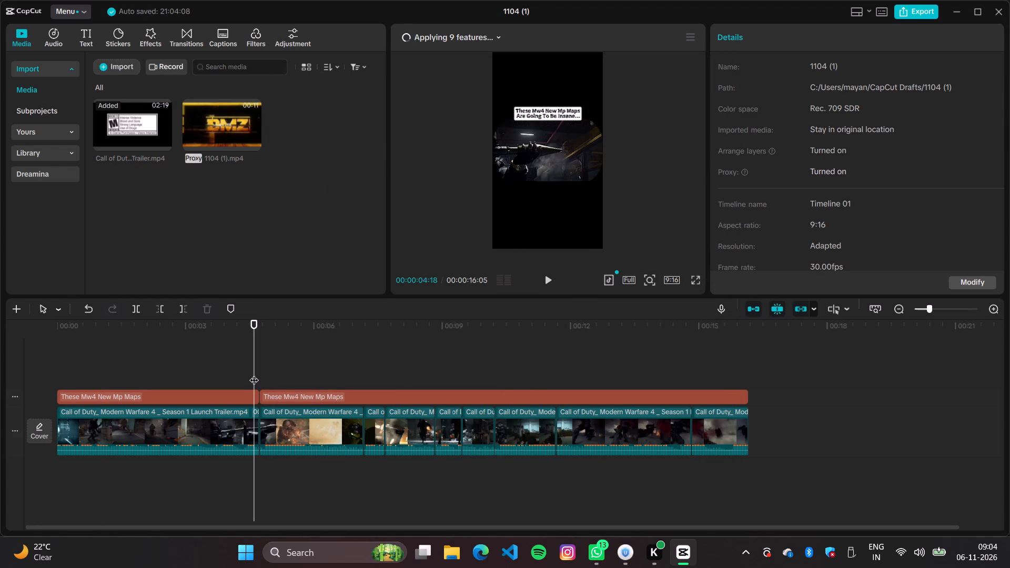
click(261, 372)
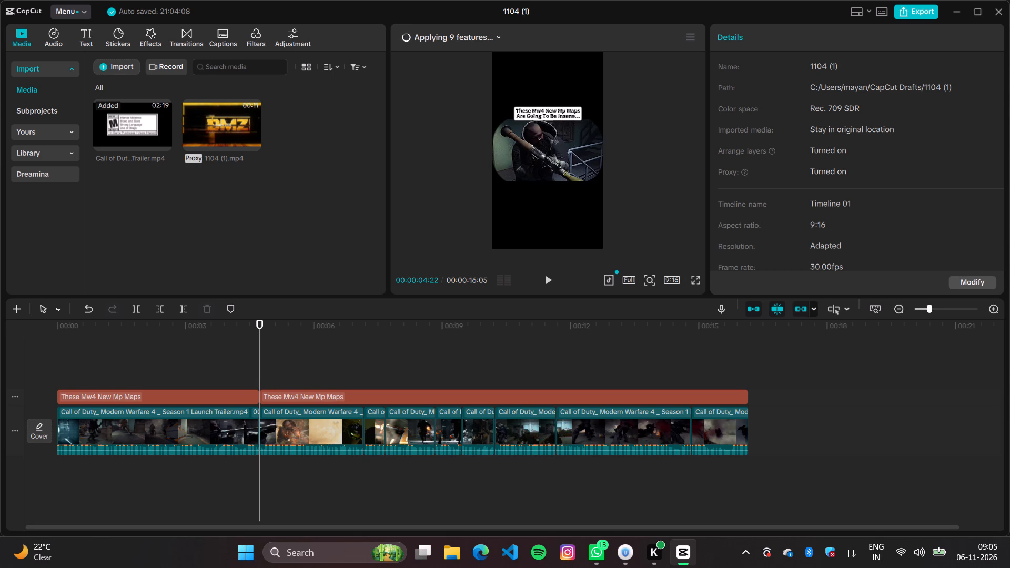
click(193, 34)
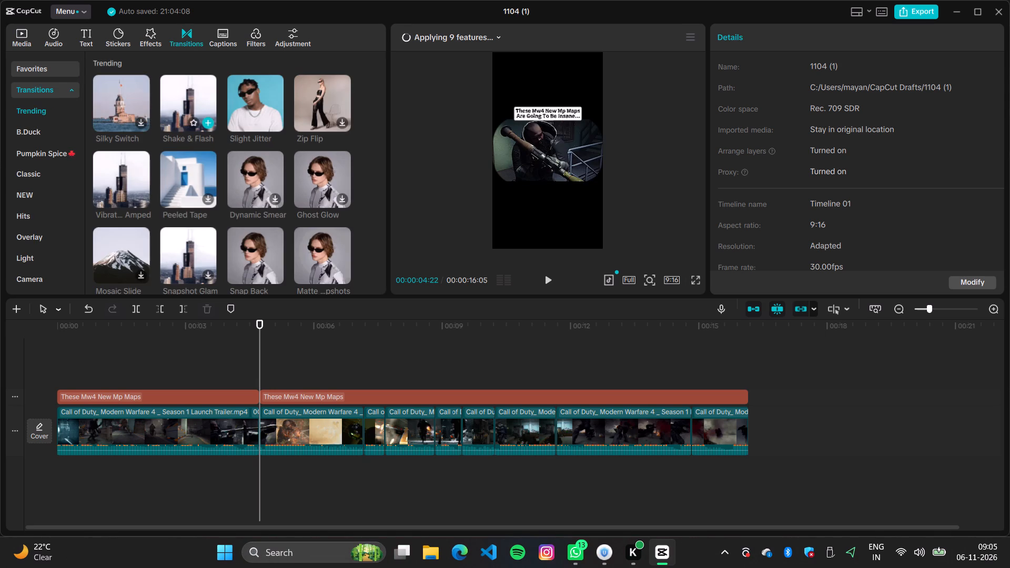
click(209, 124)
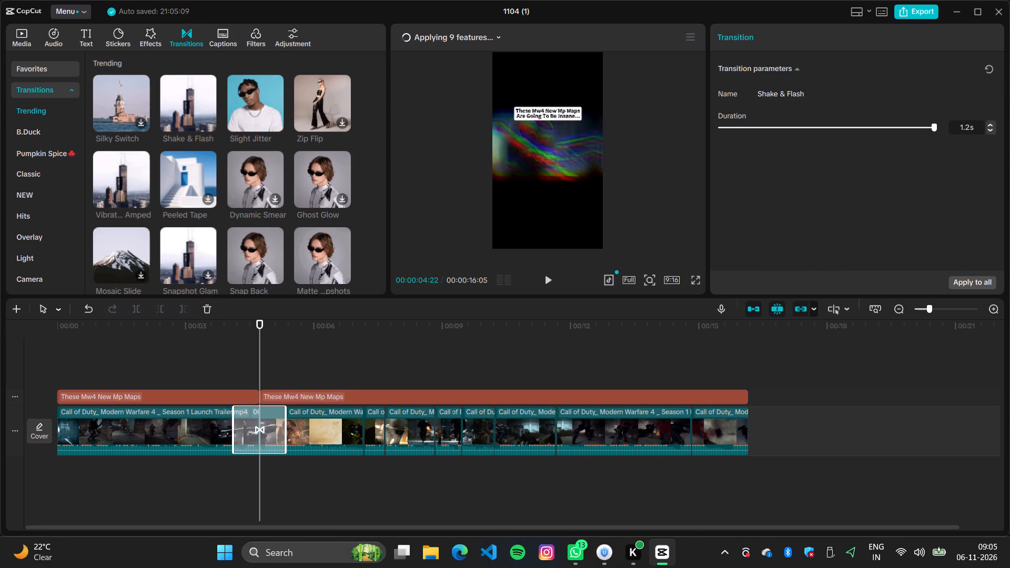
Add the Pull in camera transition at the trailer cuts at 00:00:07:05 and 00:00:07:20.
click(362, 350)
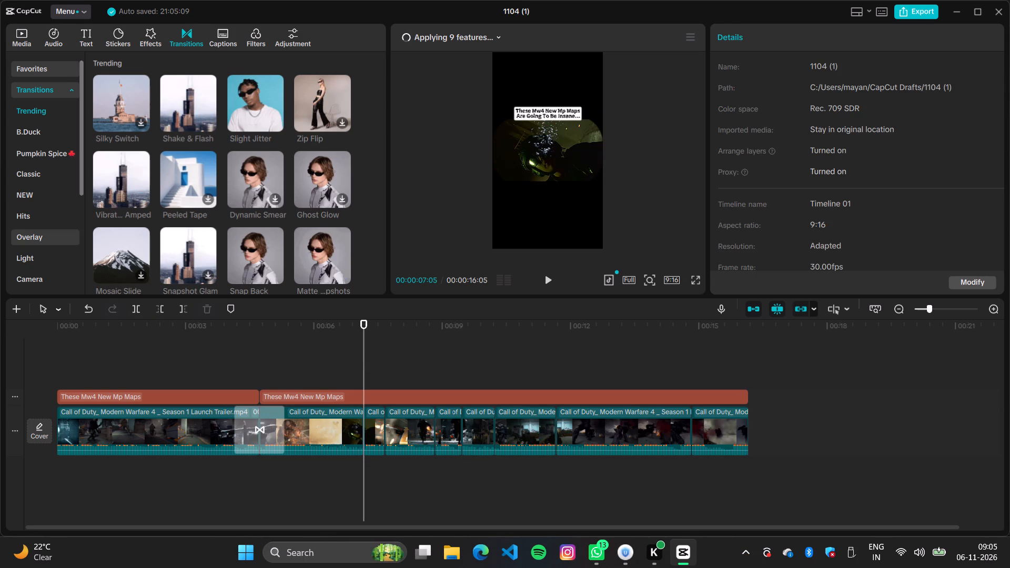
scroll(49, 245, down, 1)
click(47, 216)
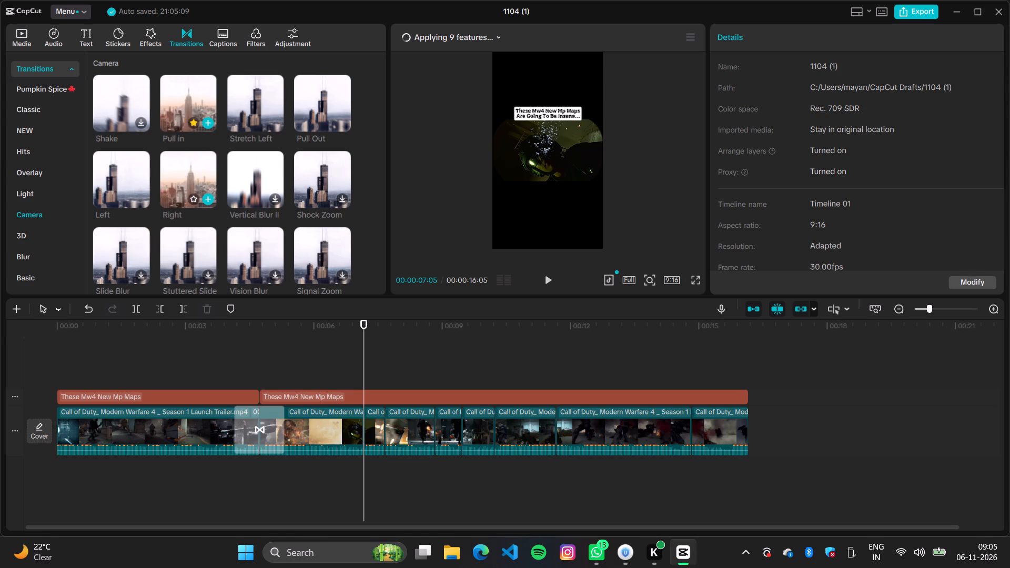
click(207, 122)
click(388, 356)
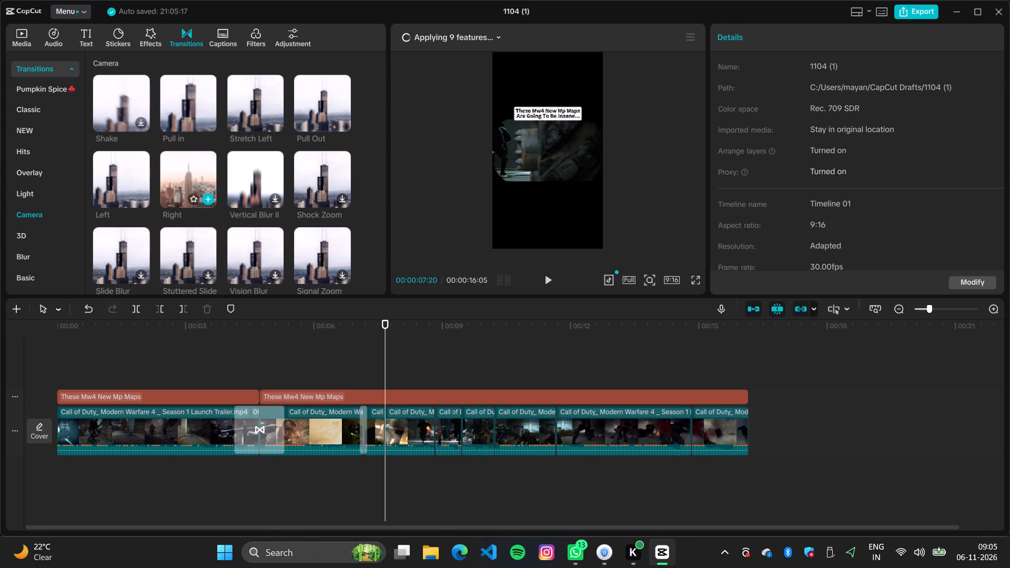
click(208, 123)
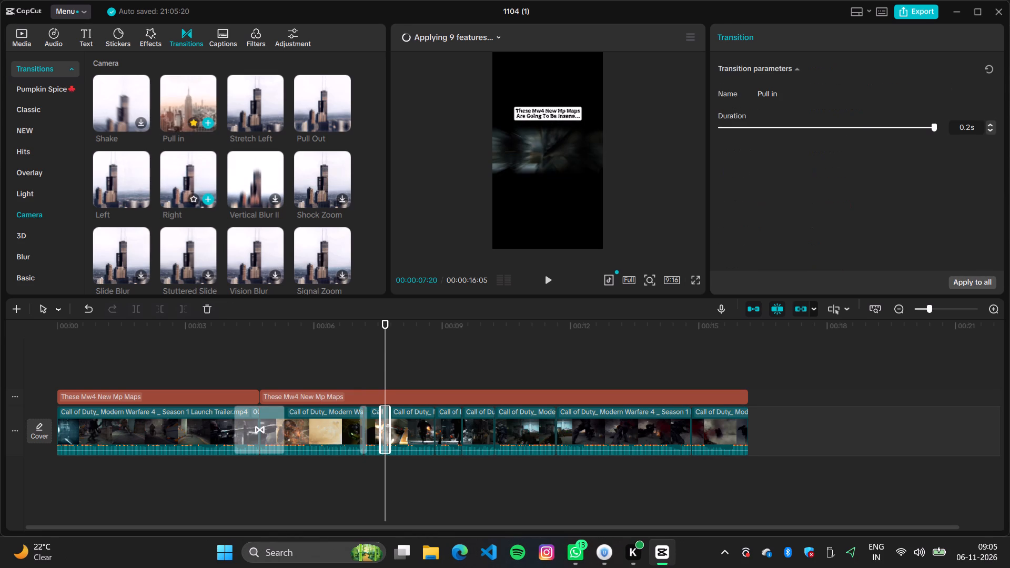
Add the Right camera transition at the cut at 00:00:08:25 and Pull in at the cut at 00:00:09:14.
click(437, 362)
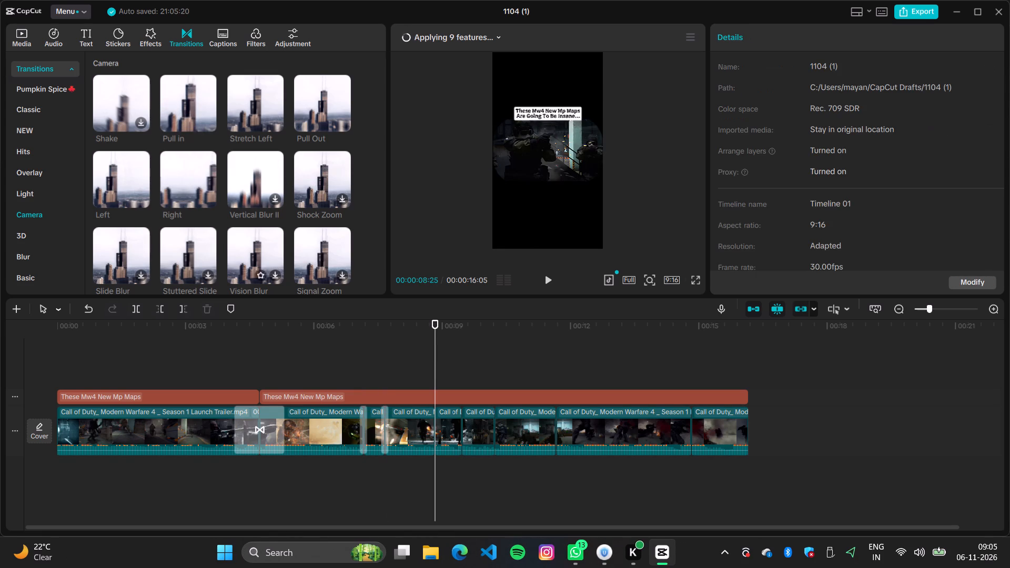
click(207, 197)
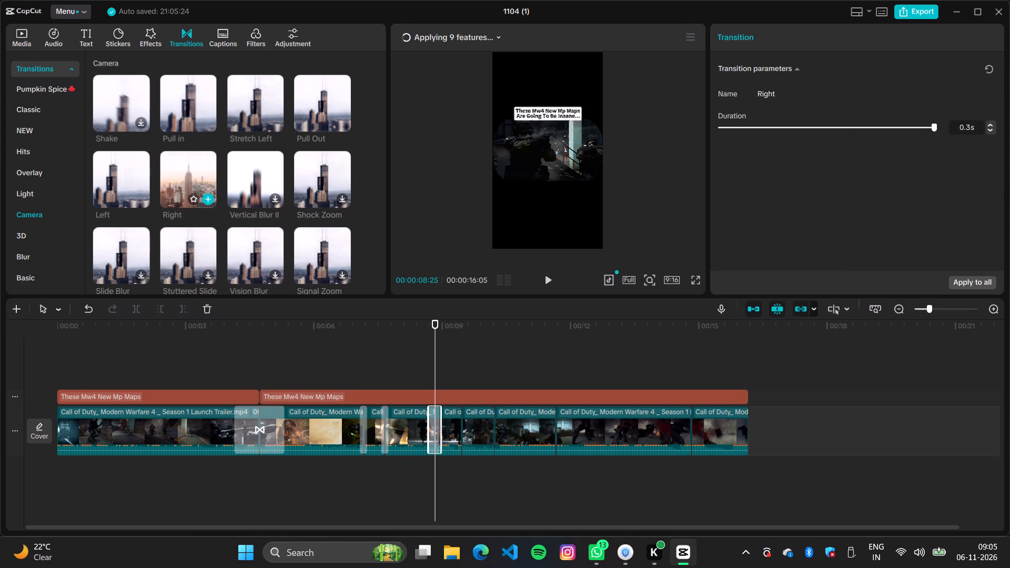
click(462, 357)
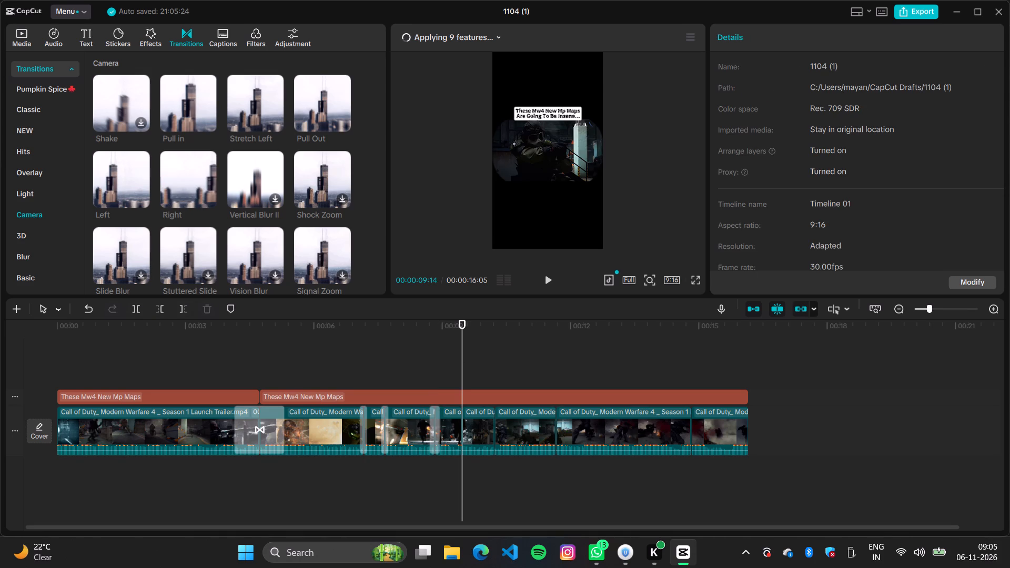
click(210, 121)
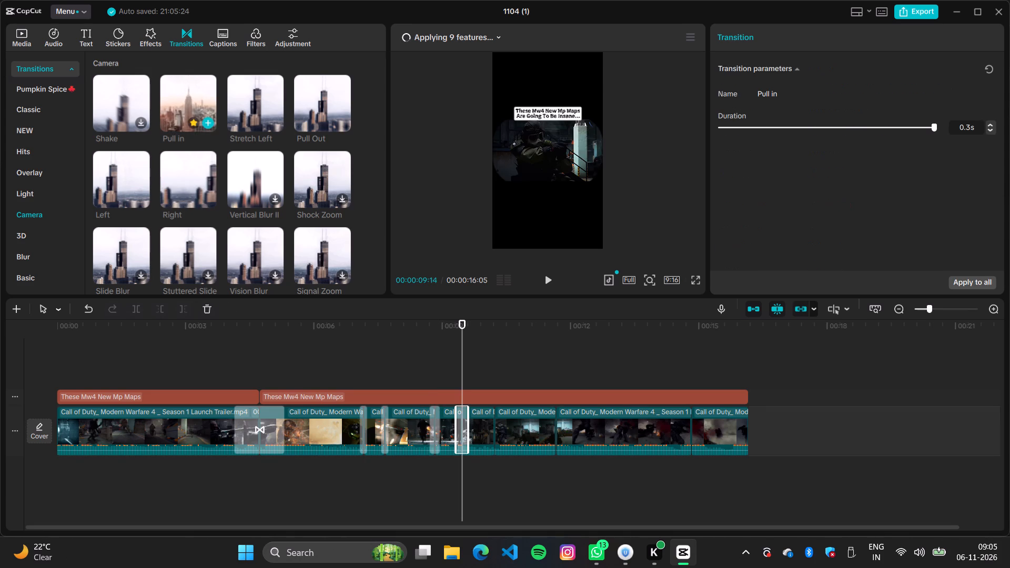
Add the Left camera transition at the trailer cut at 00:00:10:07.
click(490, 353)
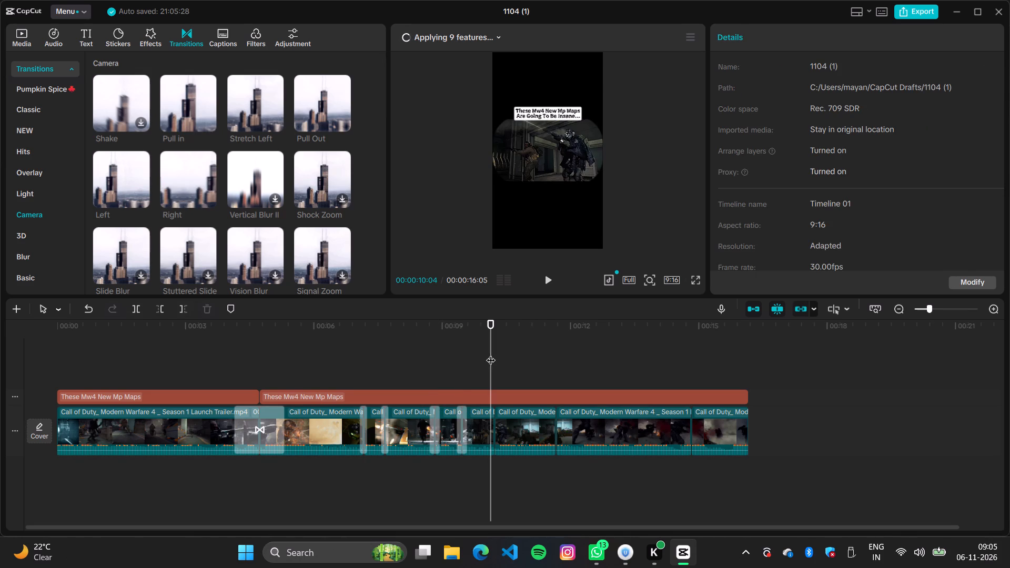
click(500, 356)
click(492, 351)
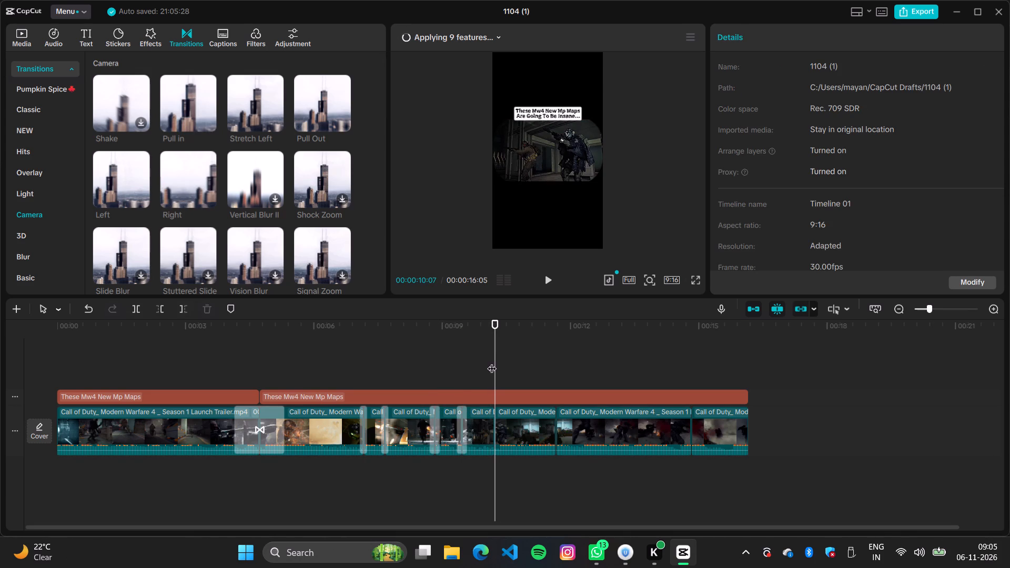
click(493, 358)
click(143, 197)
Add the Pull in camera transition at the trailer cut at 00:00:11:20.
click(551, 350)
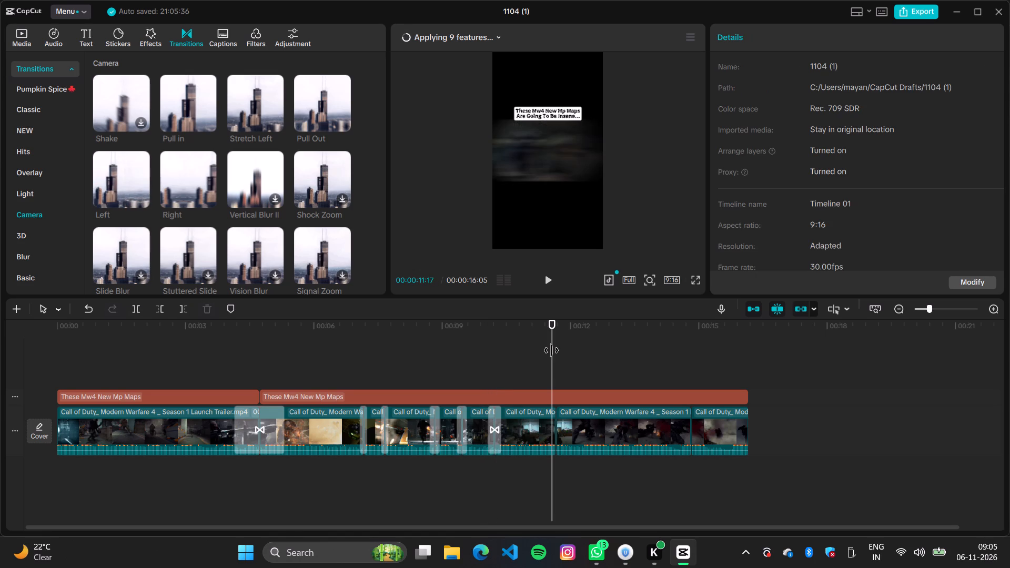
click(552, 352)
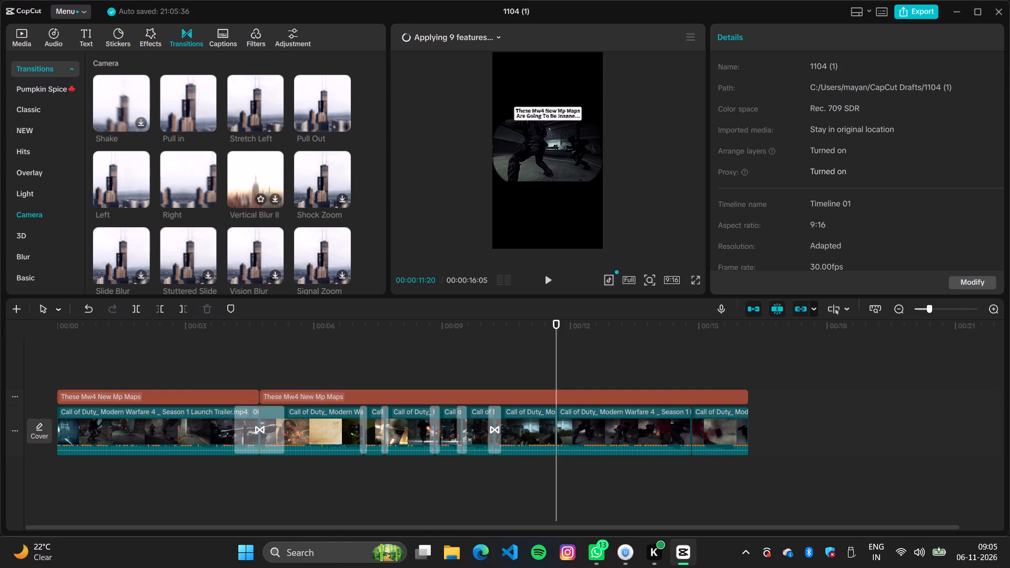
click(207, 122)
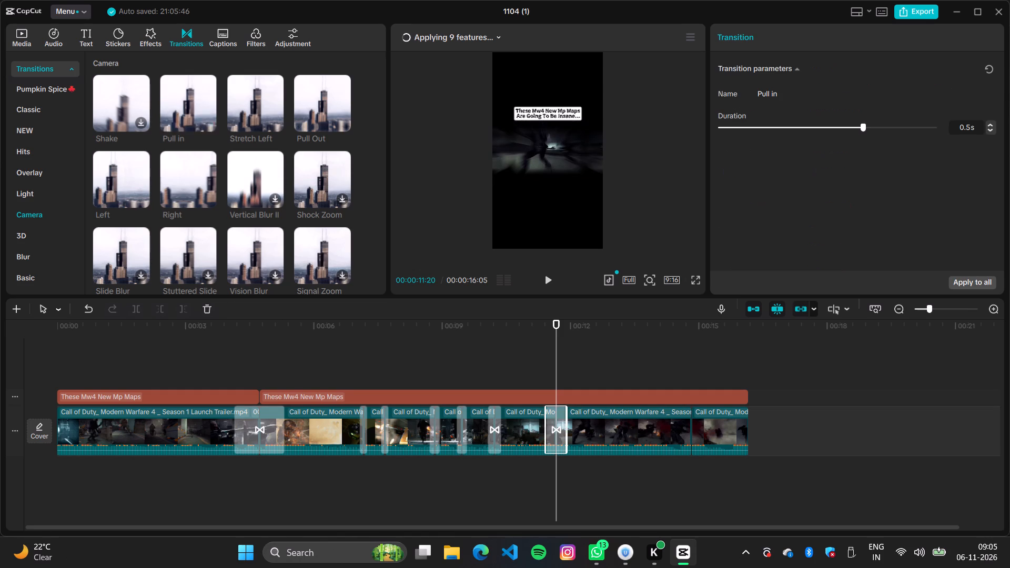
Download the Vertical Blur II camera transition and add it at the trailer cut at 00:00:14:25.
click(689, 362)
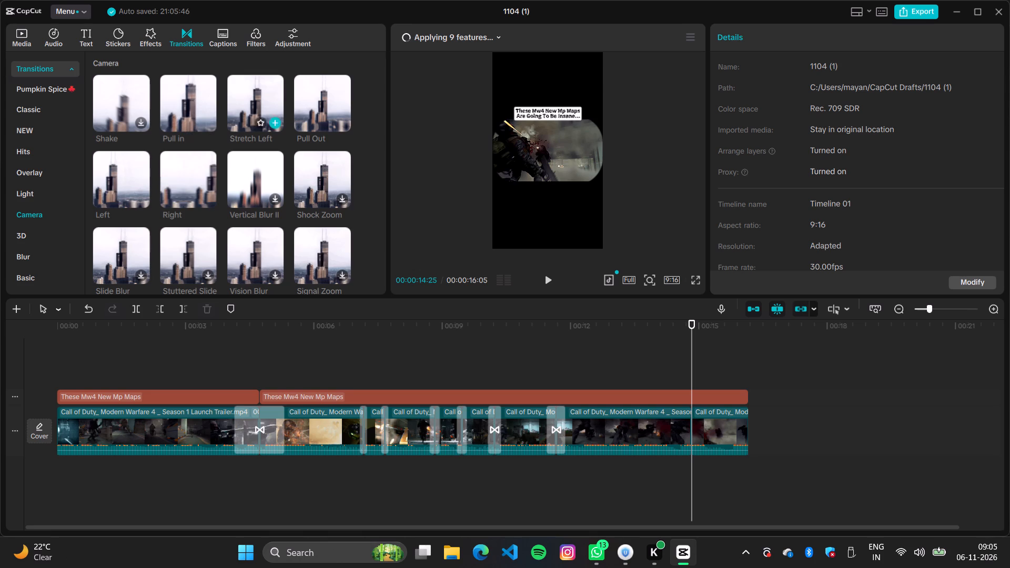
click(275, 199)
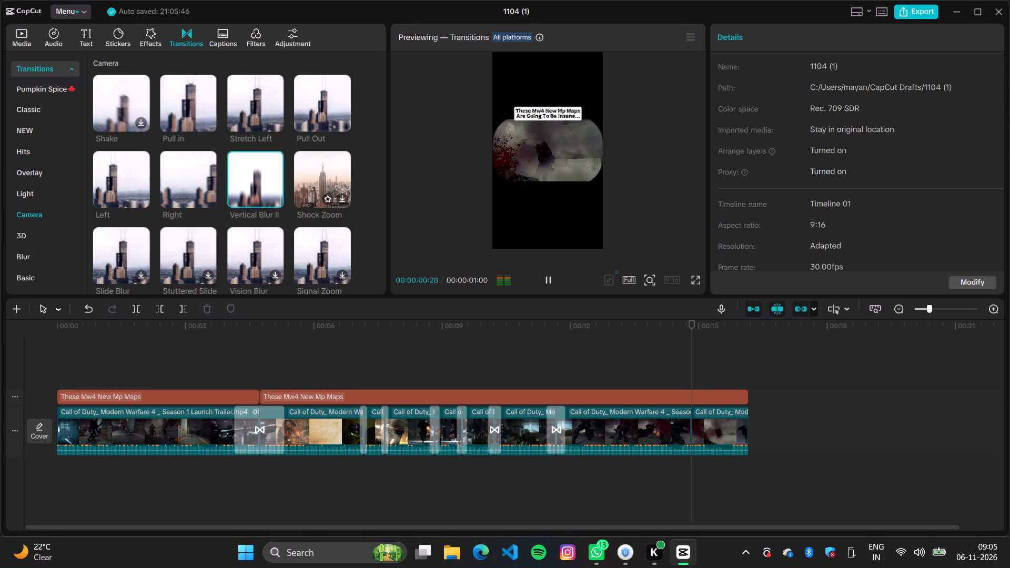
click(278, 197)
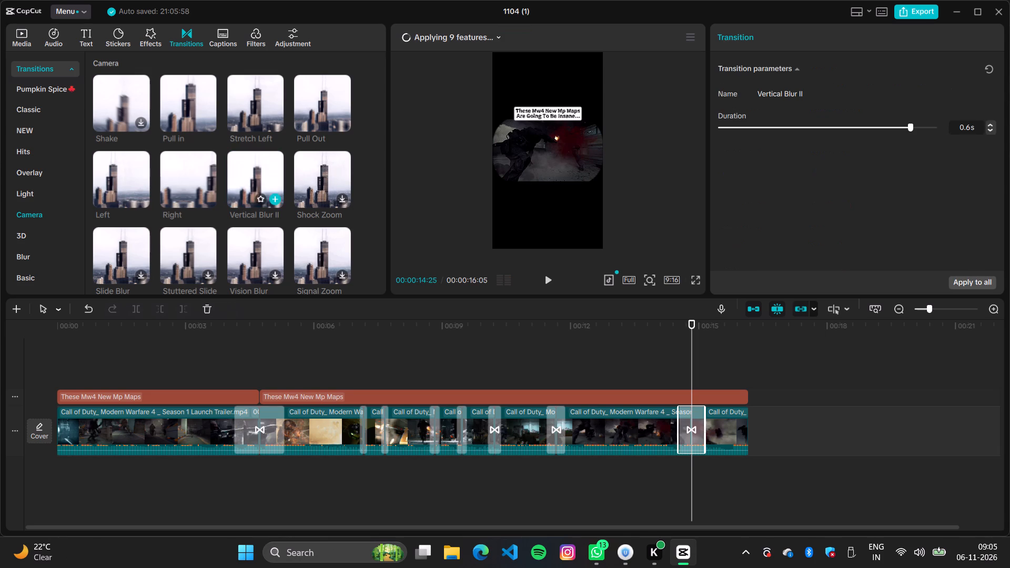
Play the timeline from about 00:00:02:10 to its end to check the transitions.
click(158, 339)
key(space)
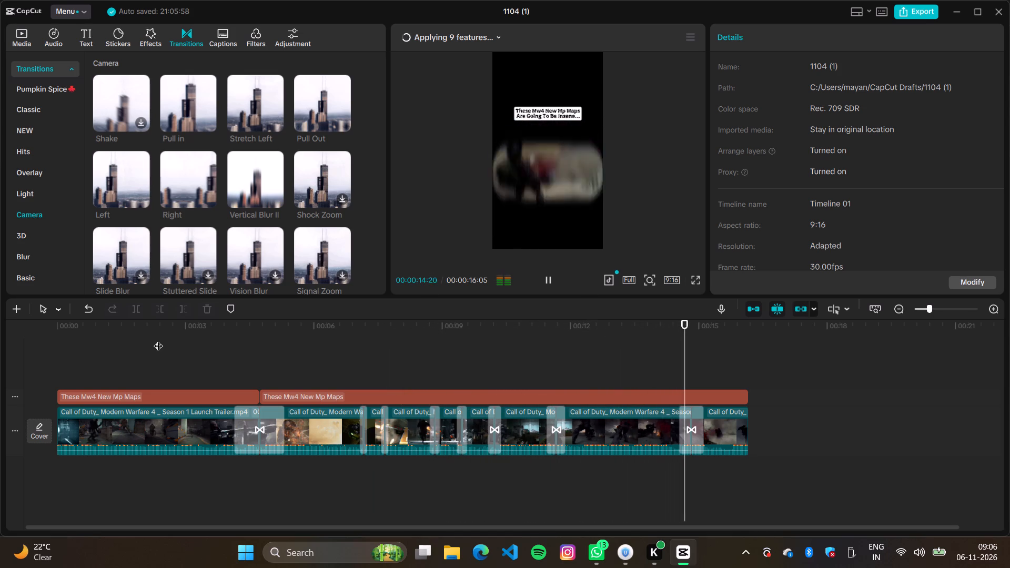
key(space)
key(space)
key(space)
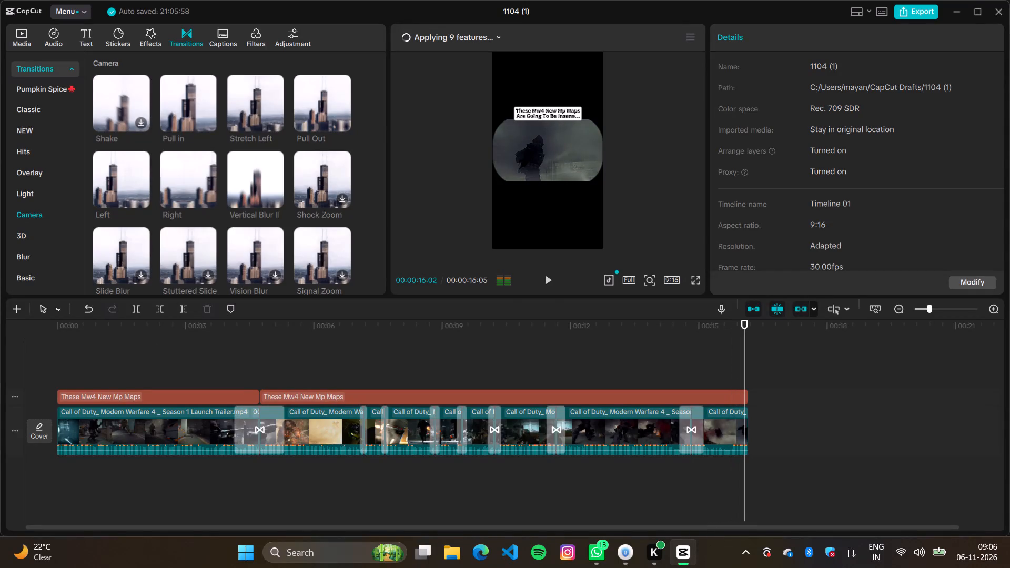
Replace the Vertical Blur II transition at the 00:00:14:25 cut with a freshly added 0.5s Pull in transition.
click(693, 417)
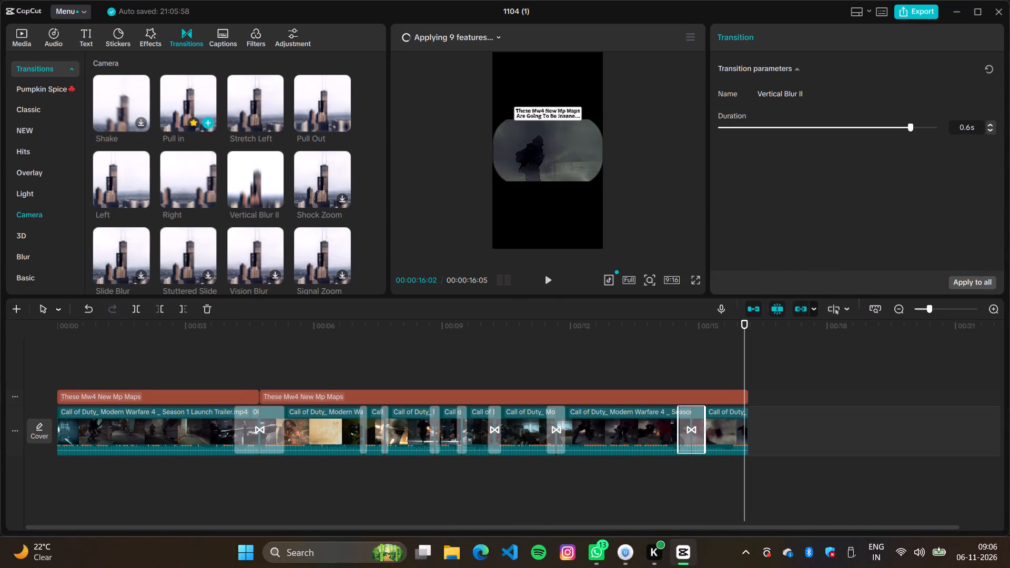
click(208, 121)
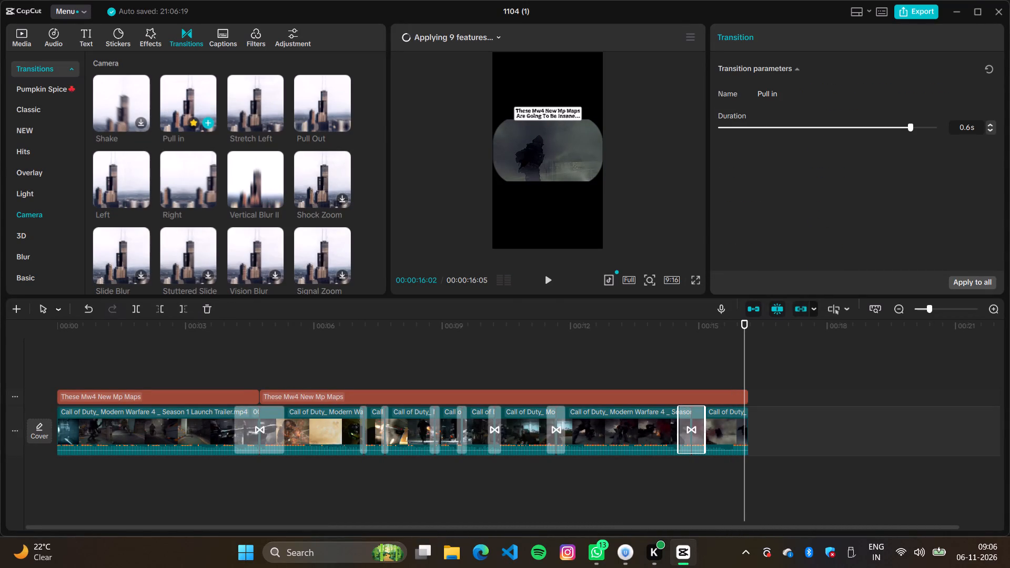
click(208, 121)
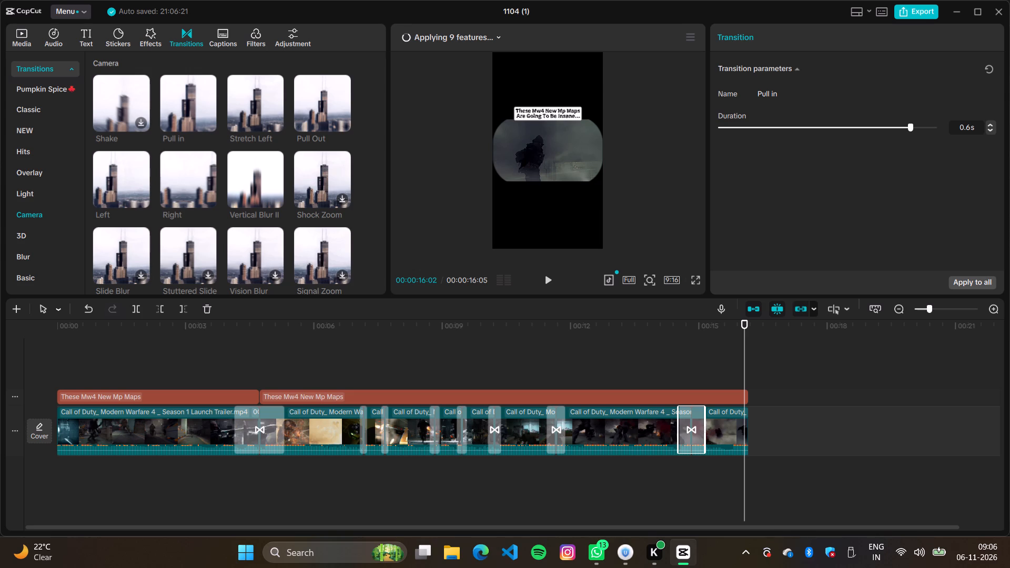
key(BackSpace)
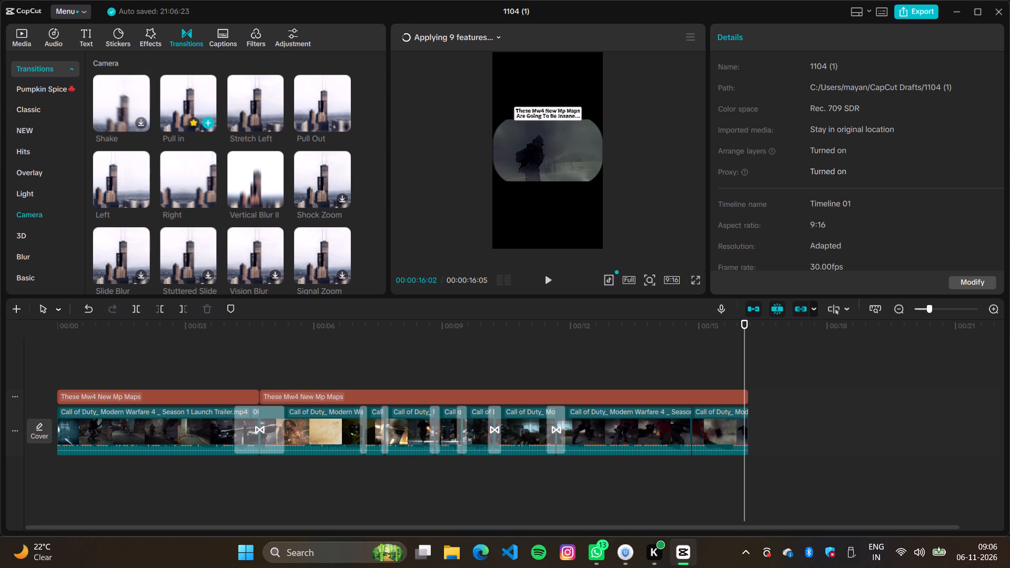
click(206, 125)
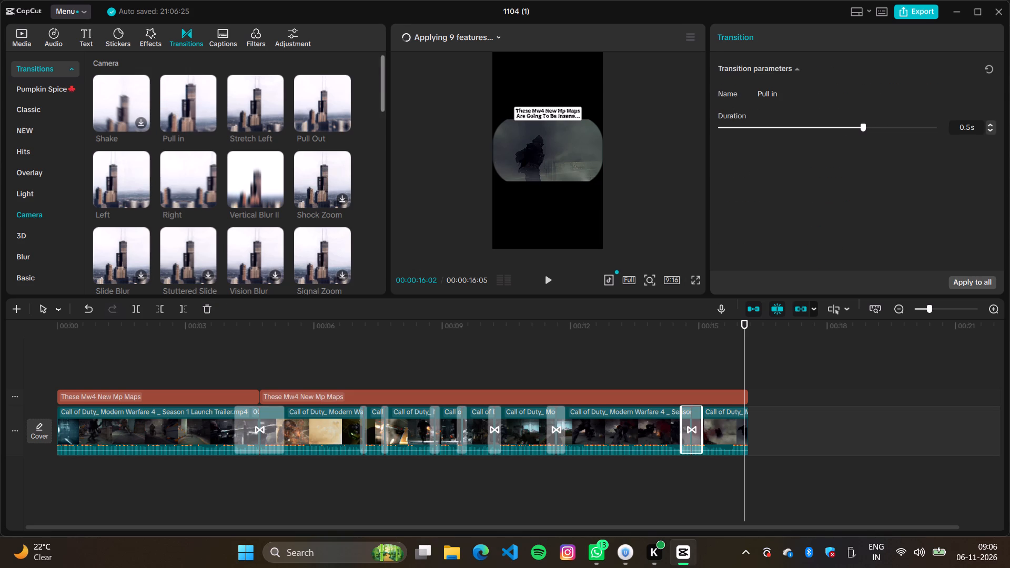
Start exporting the video as 1104 (1)(3) in 4K, Higher bit rate, H.264 mp4 at 30fps, with the features still being applied.
click(922, 11)
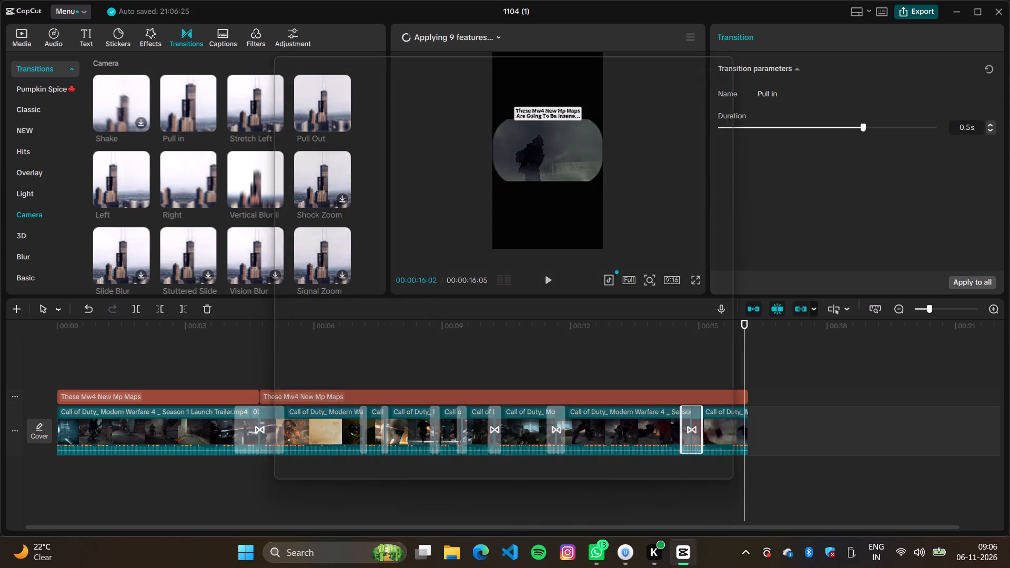
click(647, 472)
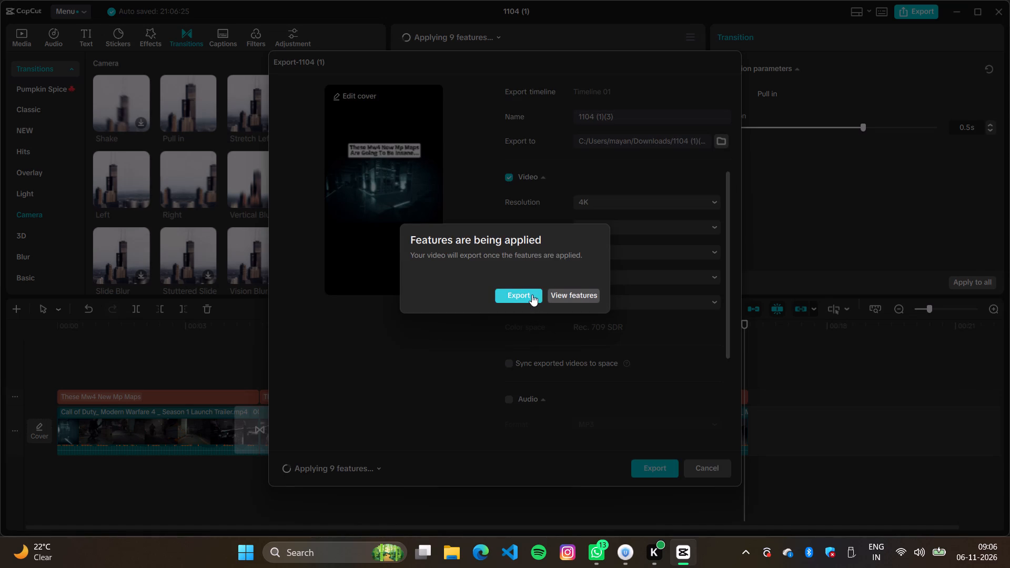
click(518, 296)
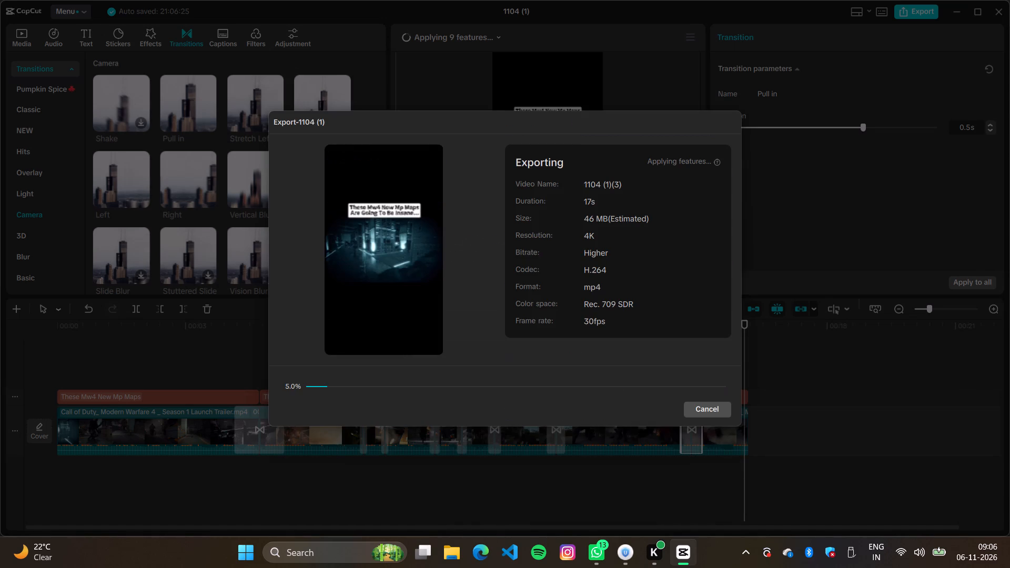
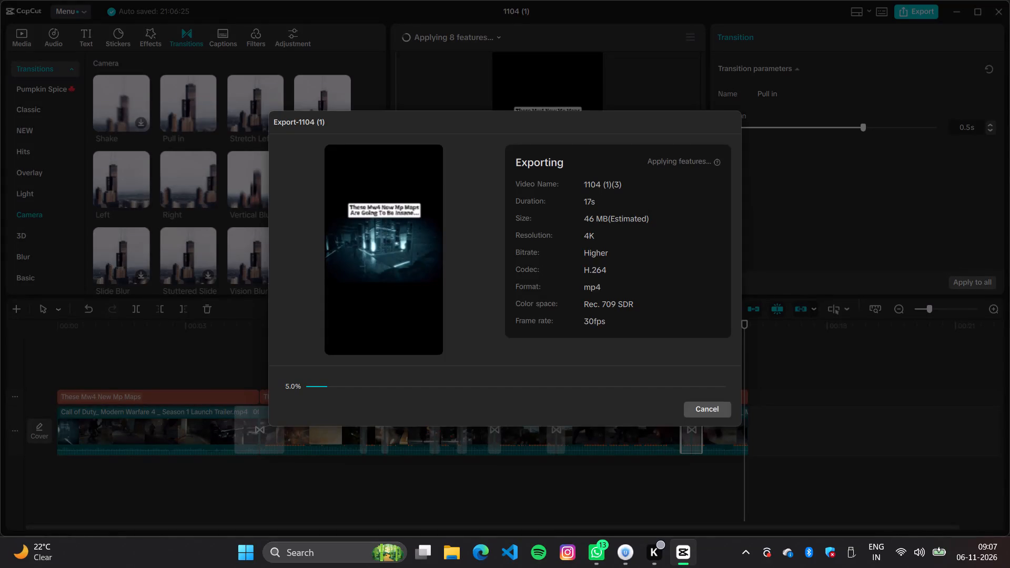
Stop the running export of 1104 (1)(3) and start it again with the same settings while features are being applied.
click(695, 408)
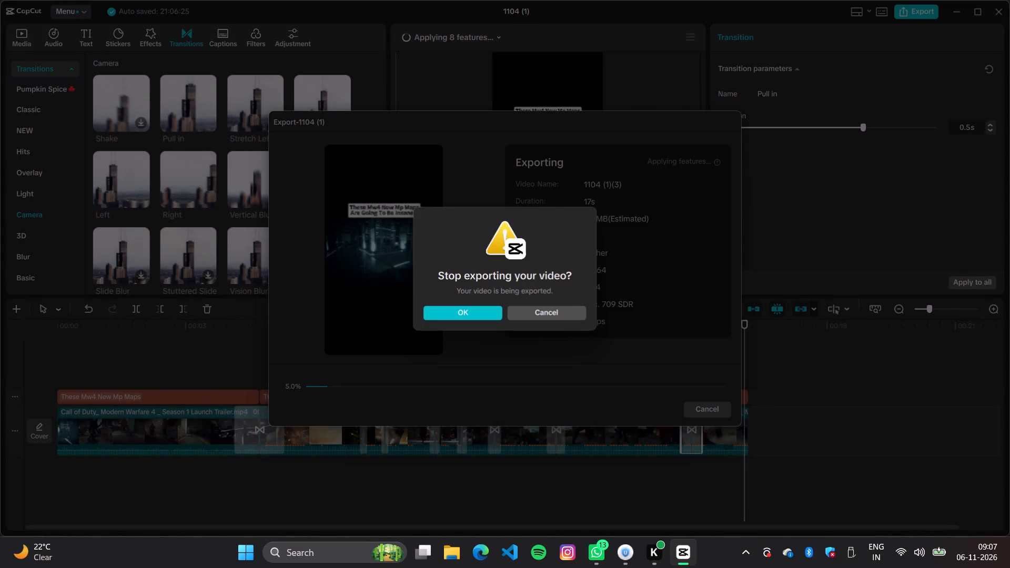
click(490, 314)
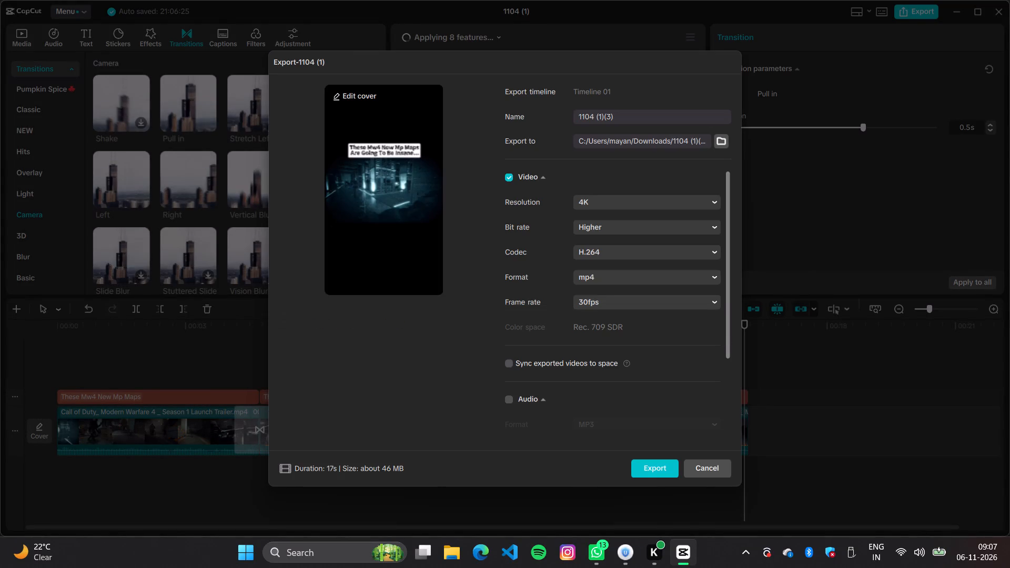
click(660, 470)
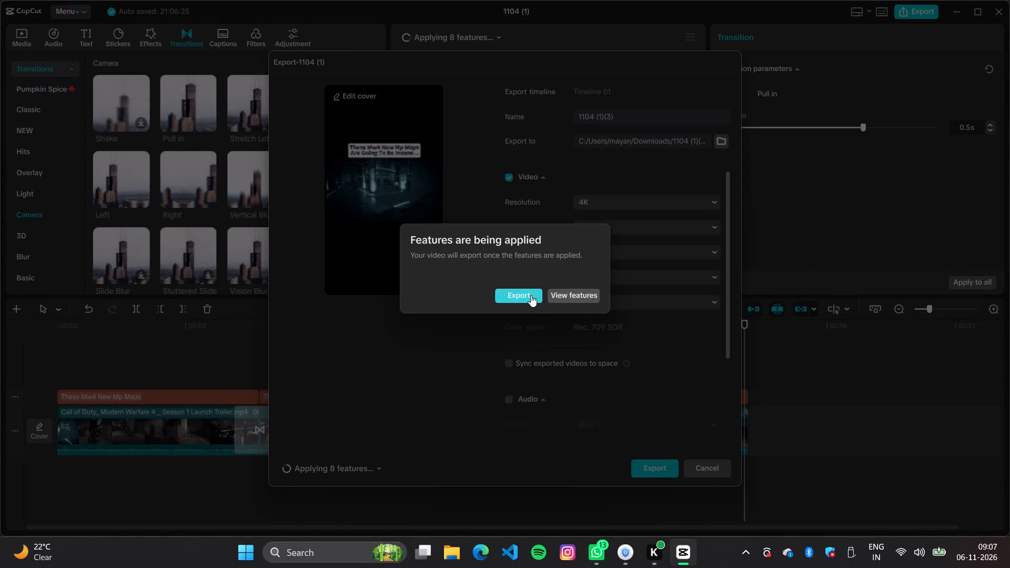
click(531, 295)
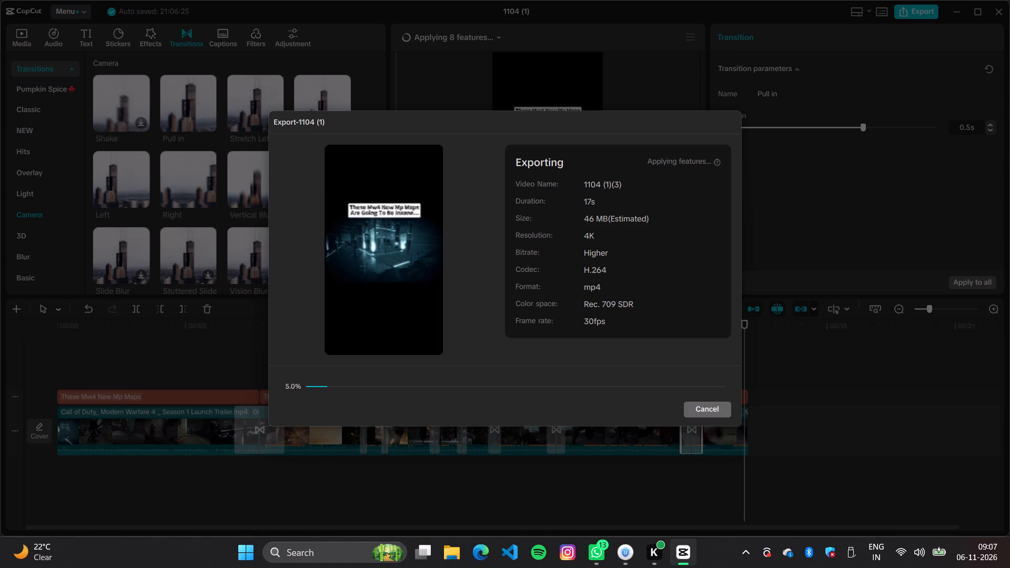
Stop the running export of 1104 (1)(3) and leave the export settings.
click(709, 402)
click(718, 408)
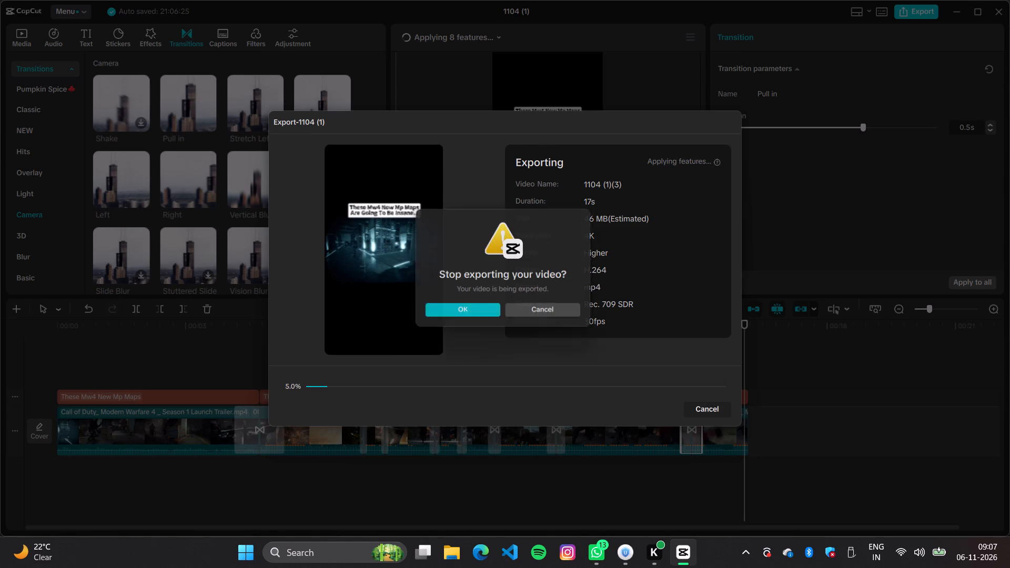
click(561, 307)
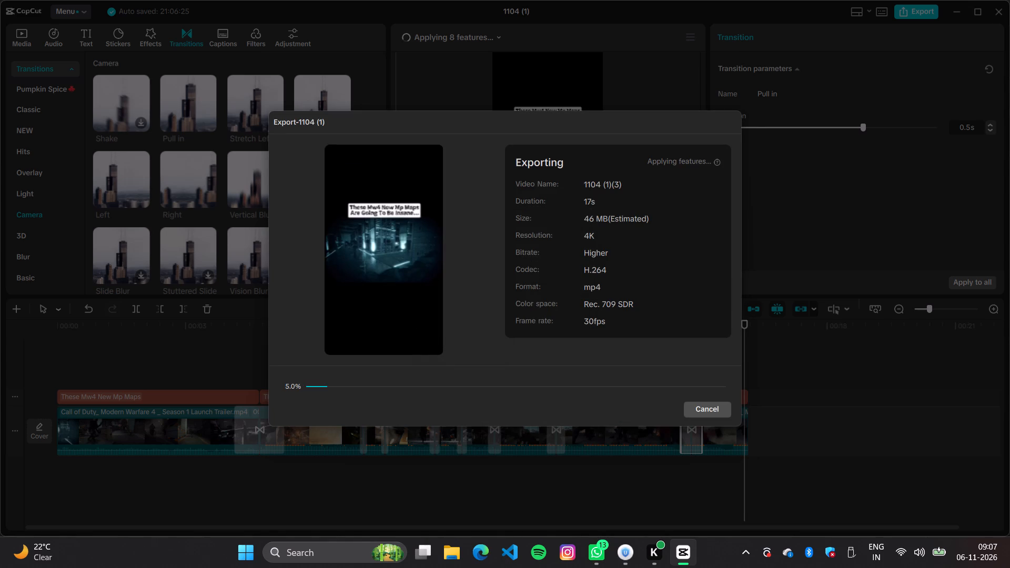
click(693, 404)
click(495, 309)
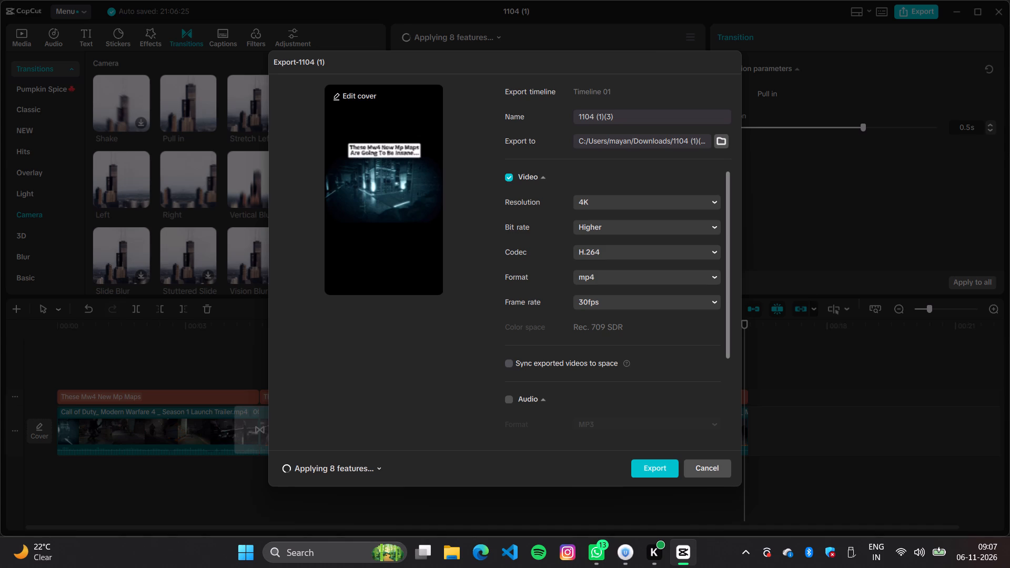
click(698, 464)
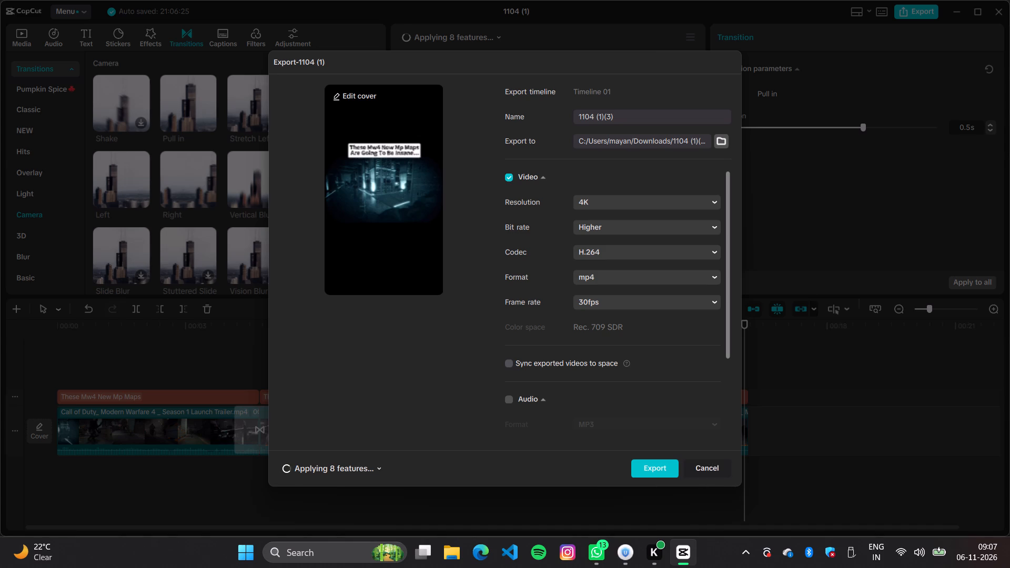
Cancel all the pending Enhance voice features being applied to the Call of Duty trailer clips.
click(493, 35)
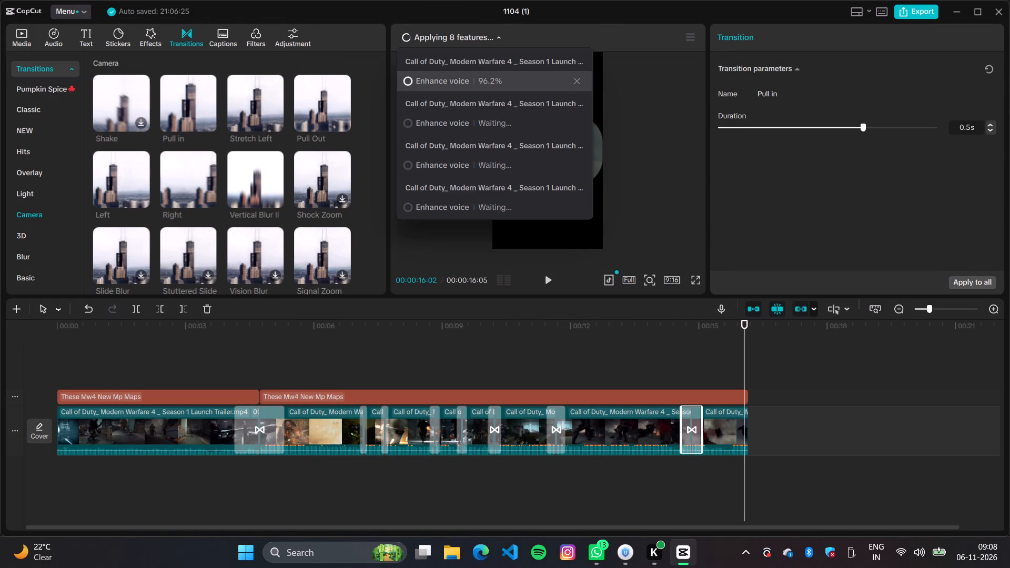
click(577, 81)
triple_click(575, 86)
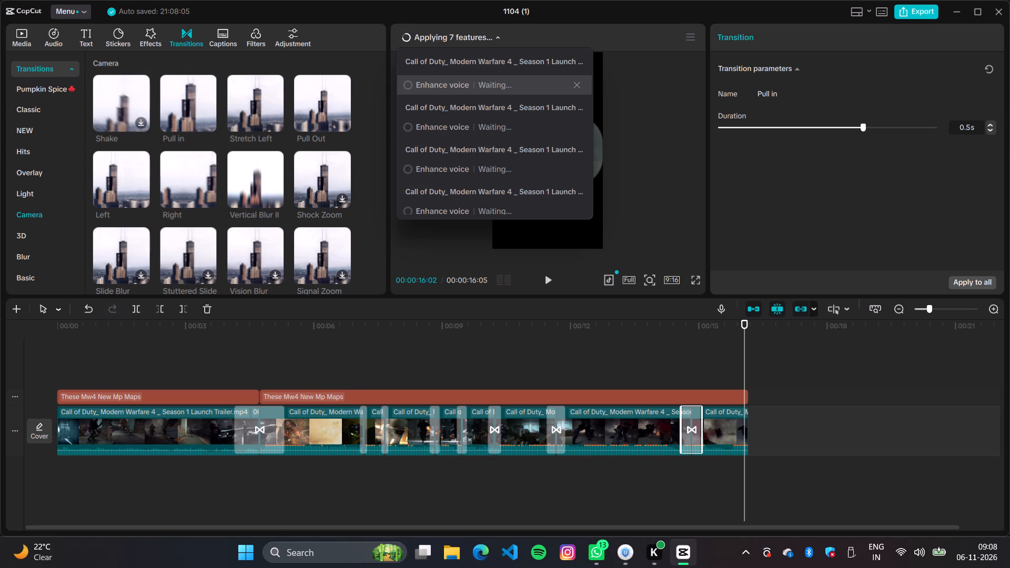
triple_click(576, 87)
double_click(576, 87)
triple_click(576, 82)
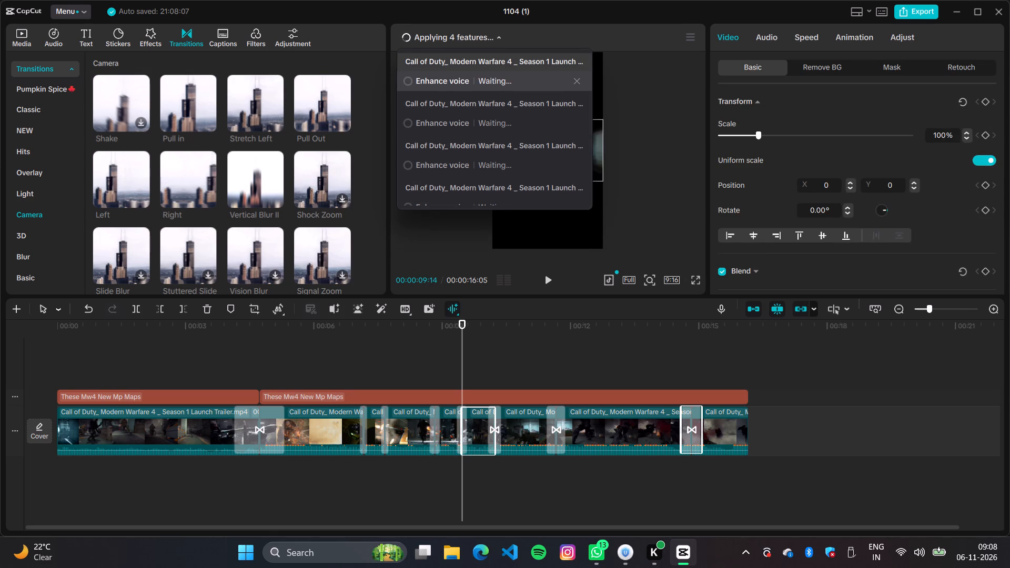
click(576, 82)
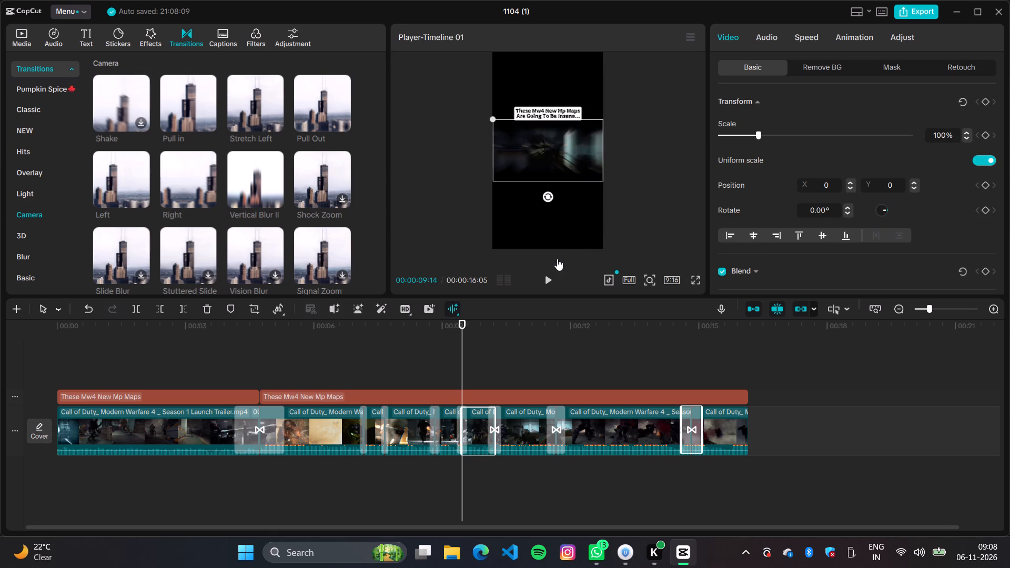
Turn off Reduce noise, Enhance voice and Normalize loudness for the selected trailer clip at 00:00:09:14.
click(451, 309)
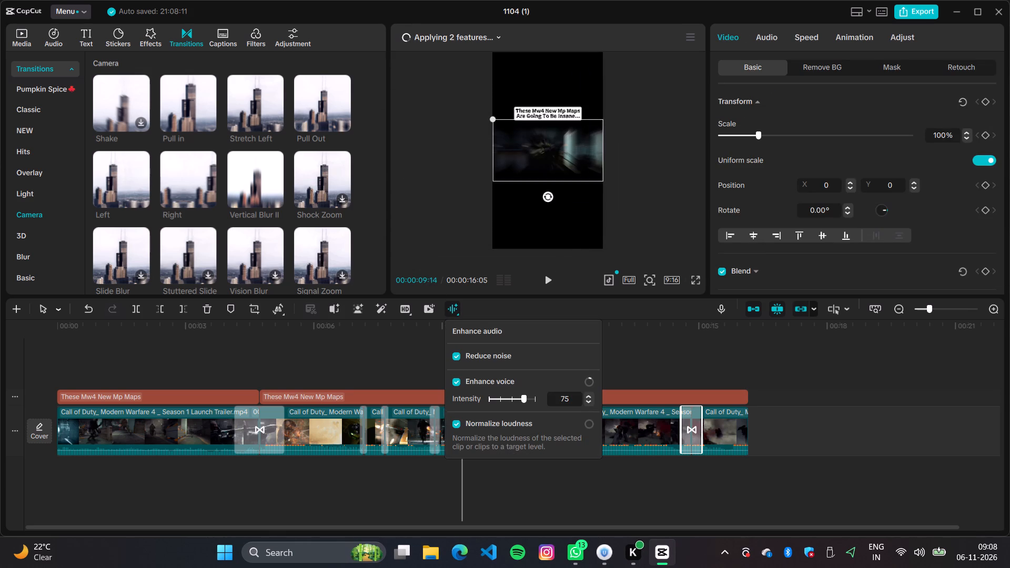
click(459, 358)
click(460, 383)
click(456, 380)
click(457, 410)
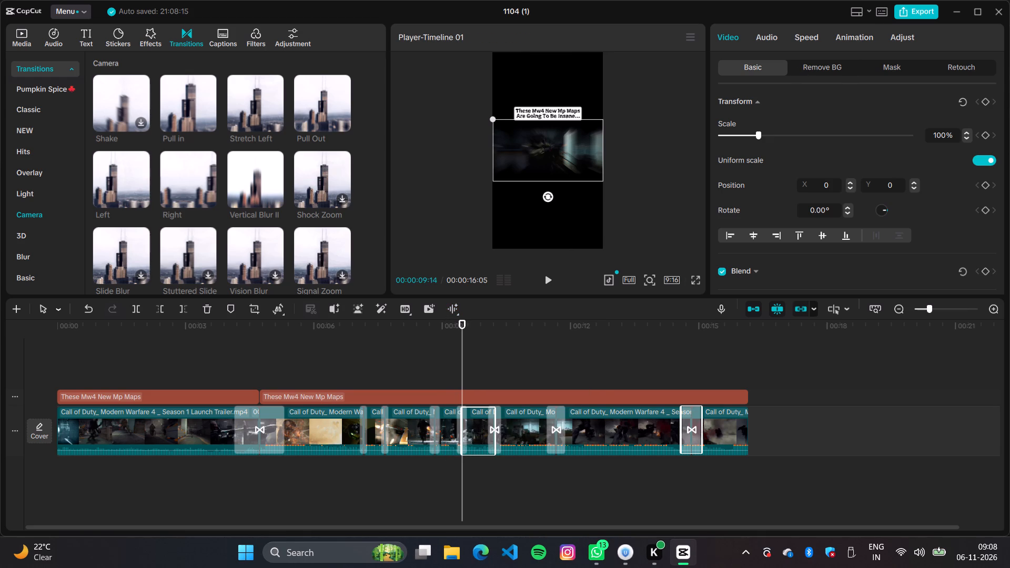
Export the video as 1104 (1)(3) in 4K, Higher bit rate, H.264 mp4 at 30fps.
click(912, 12)
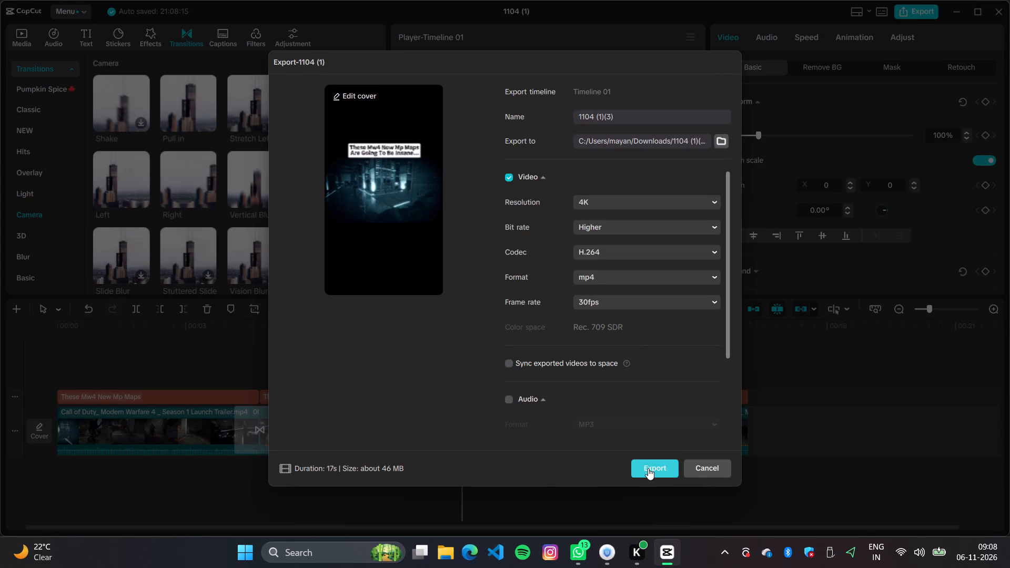
click(648, 468)
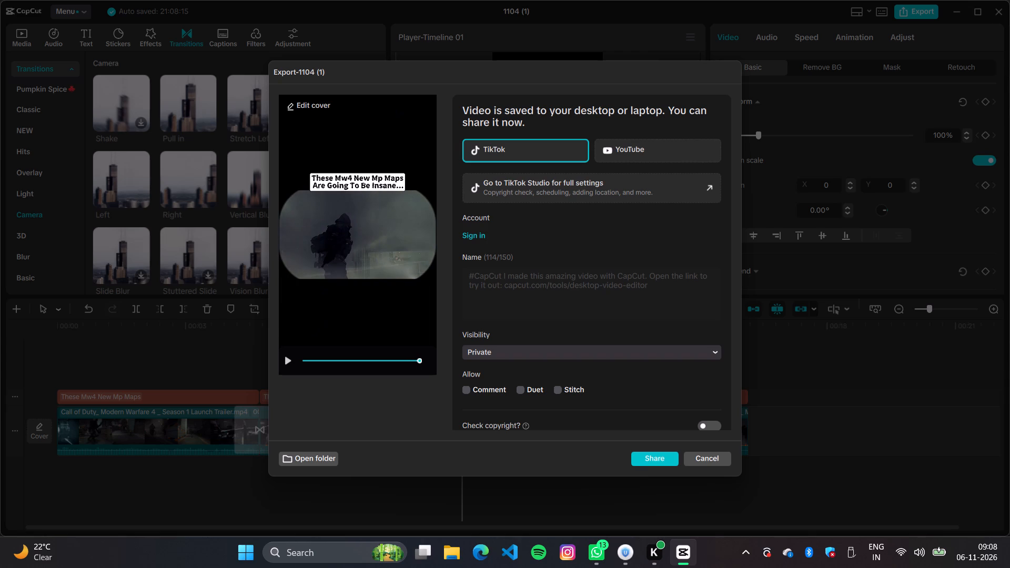
Start sharing the exported video to TikTok with Private visibility.
click(655, 462)
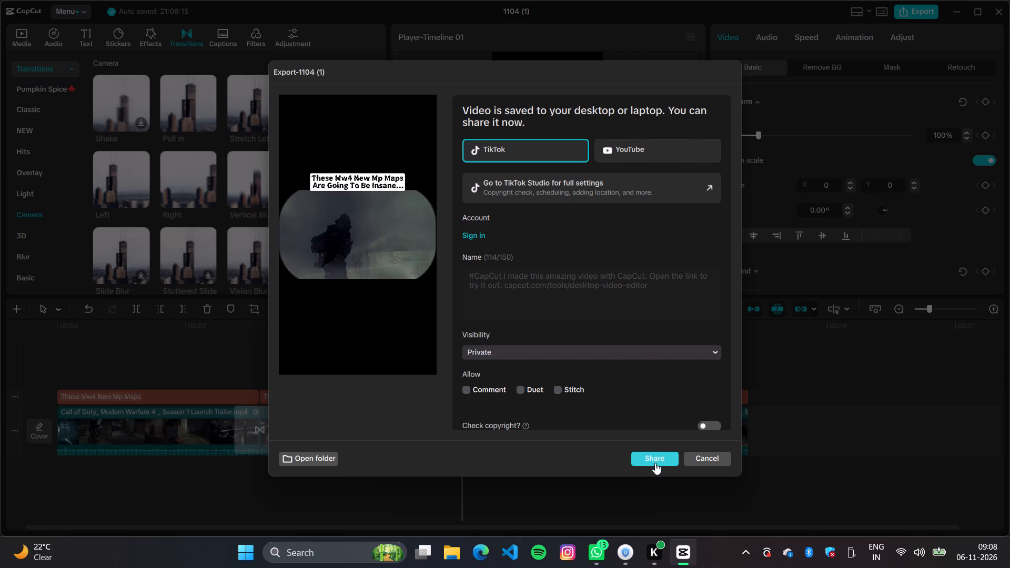
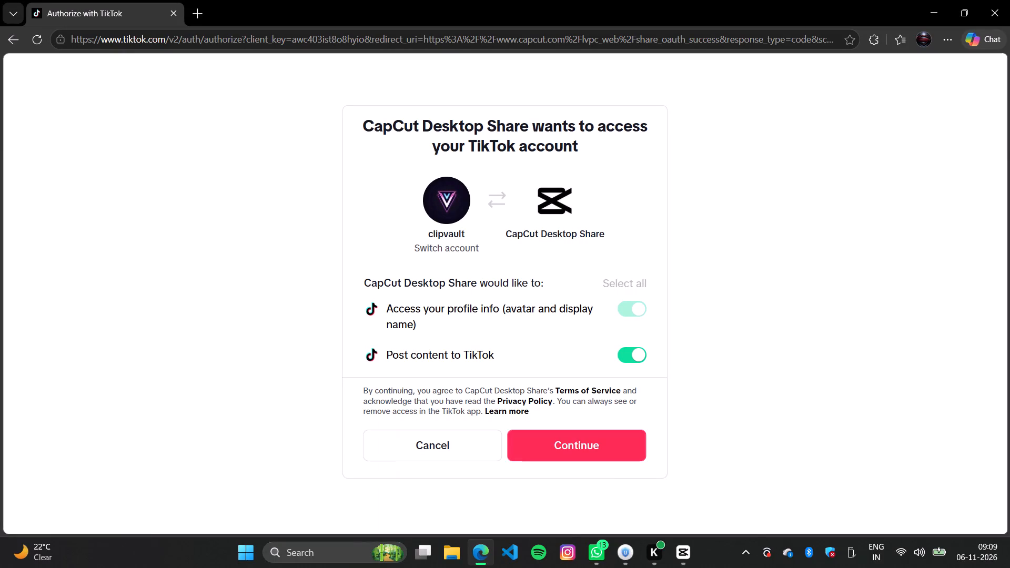
Abandon the TikTok authorization, switch back to CapCut and close the export sharing dialog.
click(175, 14)
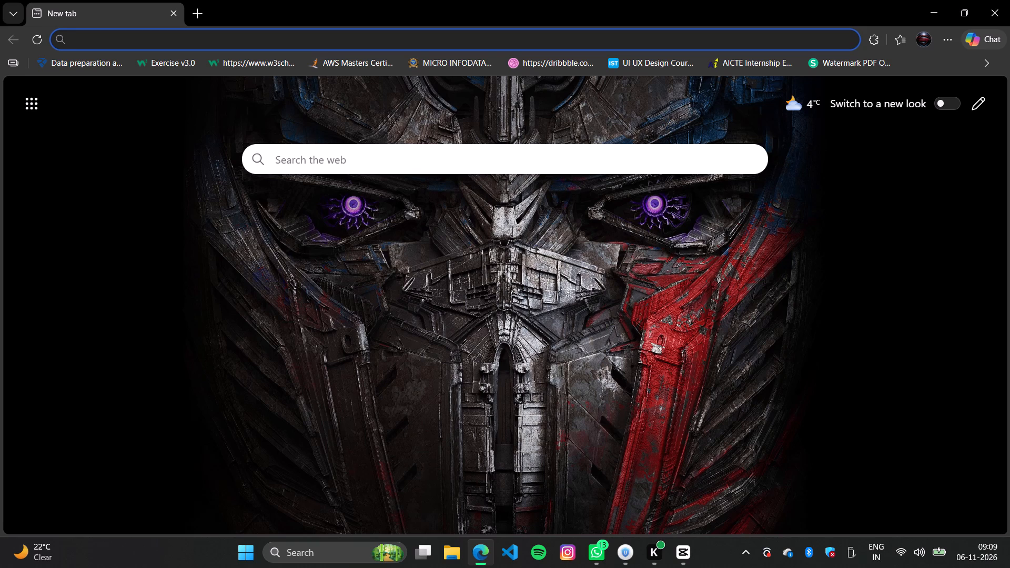
click(938, 13)
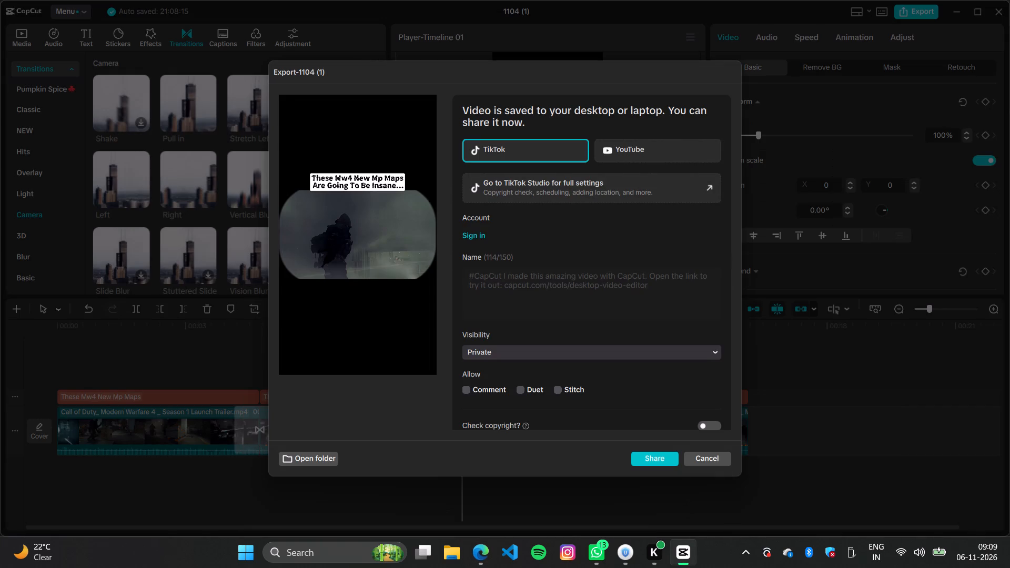
click(700, 459)
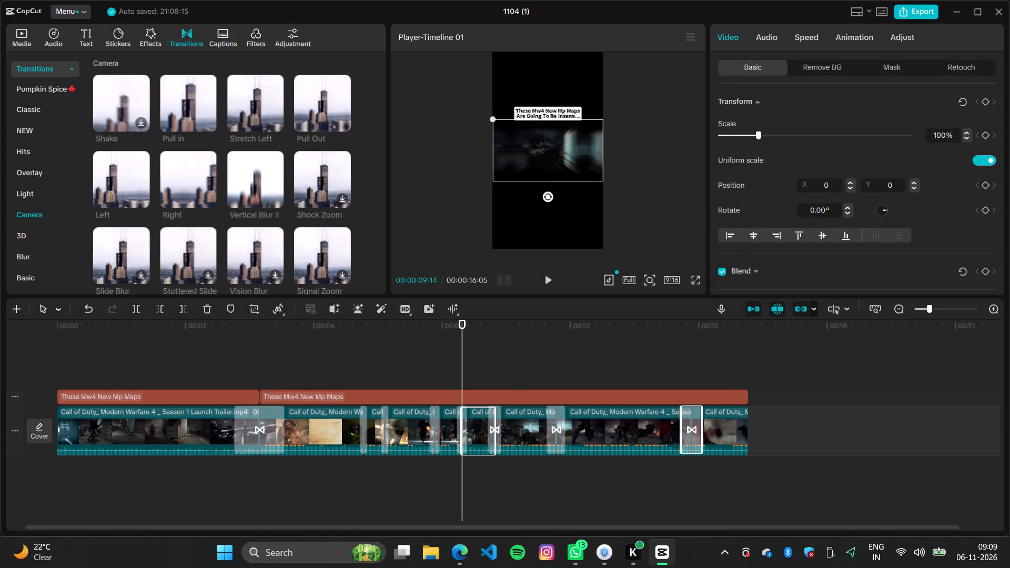
Extend the end of the last Call of Duty trailer clip to about 00:00:33:07, for a clip duration of 00:00:18:12.
click(751, 361)
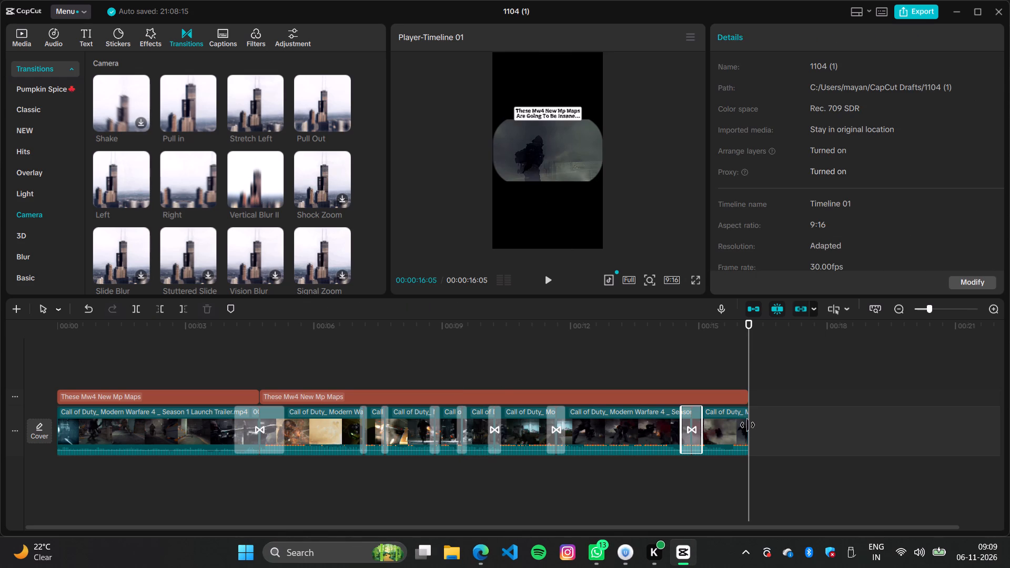
drag(748, 425, 950, 435)
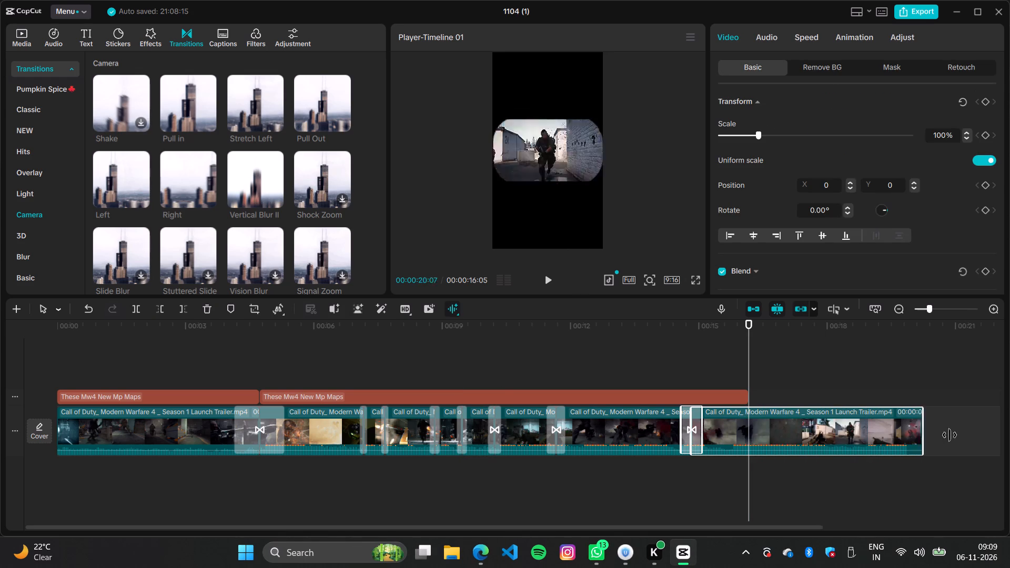
drag(950, 435, 548, 465)
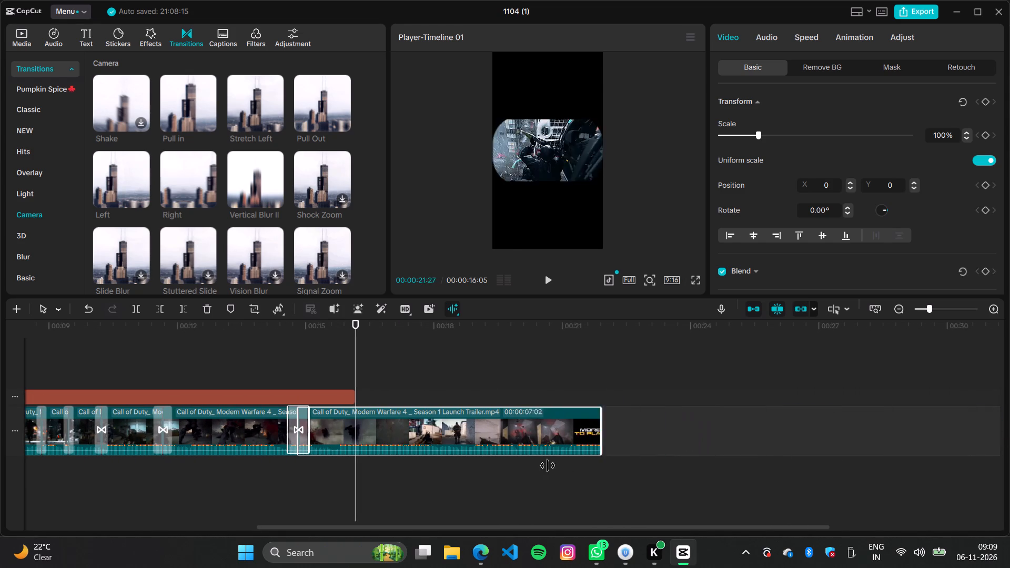
drag(548, 465, 832, 469)
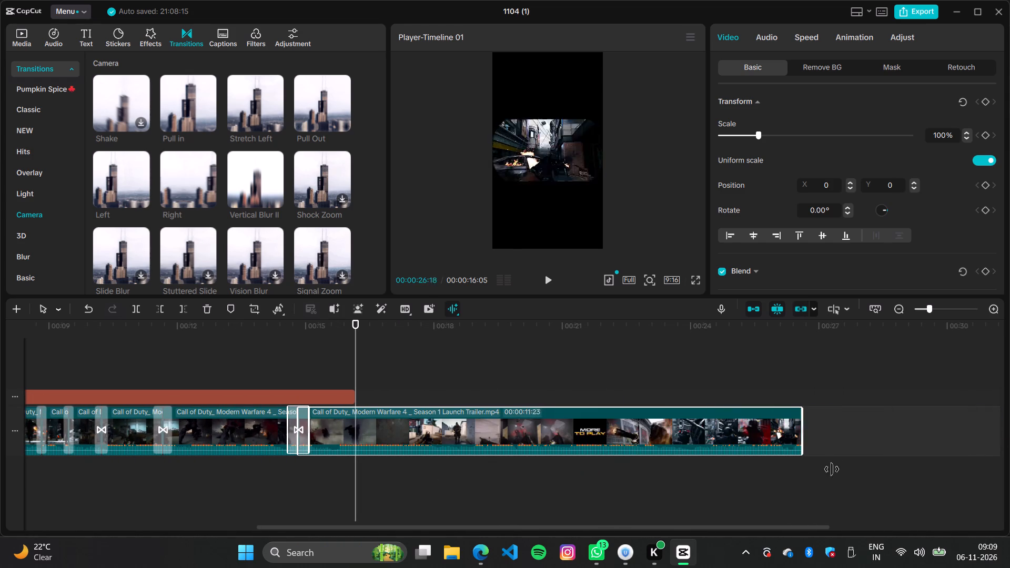
drag(832, 469, 890, 472)
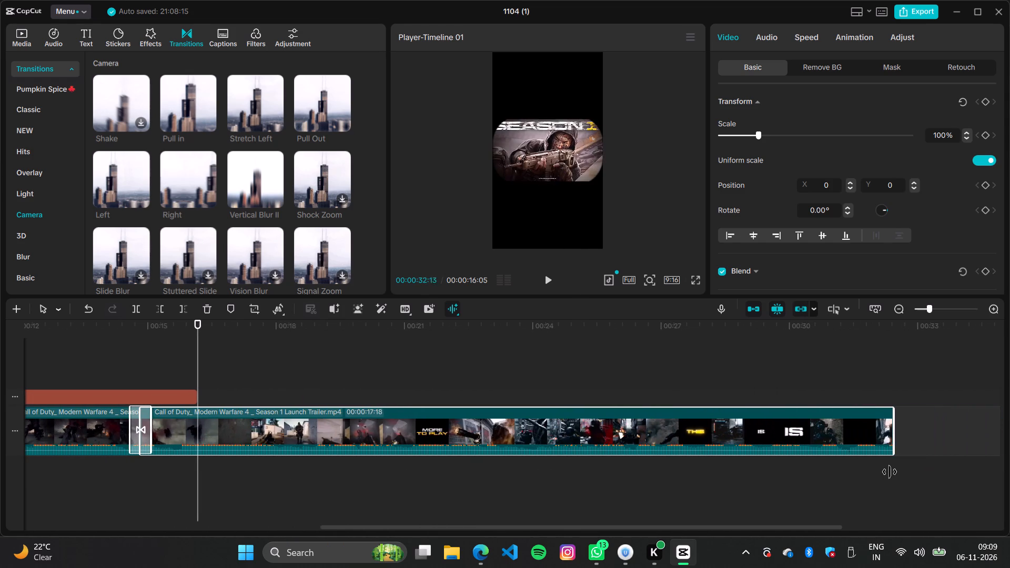
drag(890, 472, 840, 472)
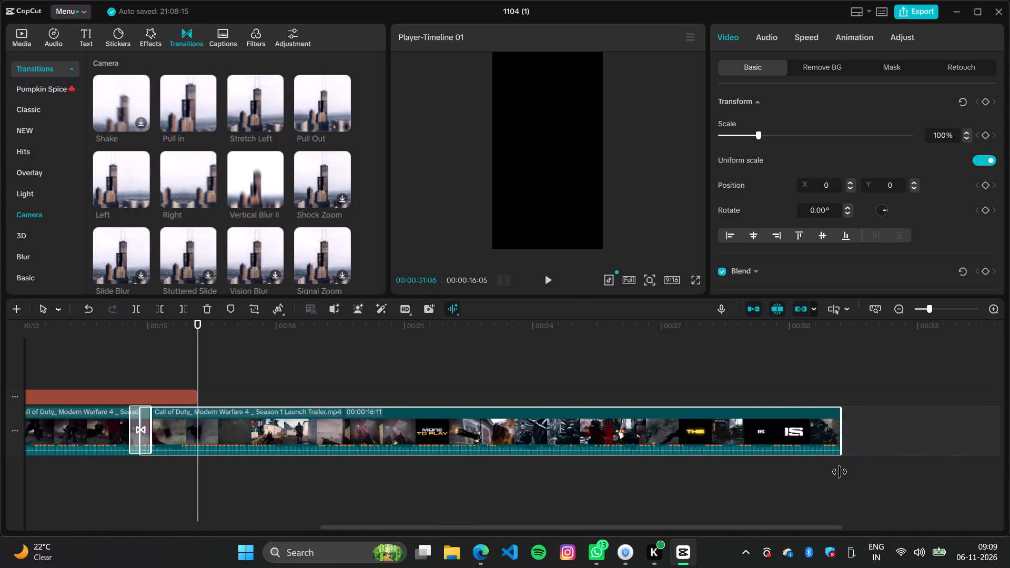
drag(840, 472, 720, 473)
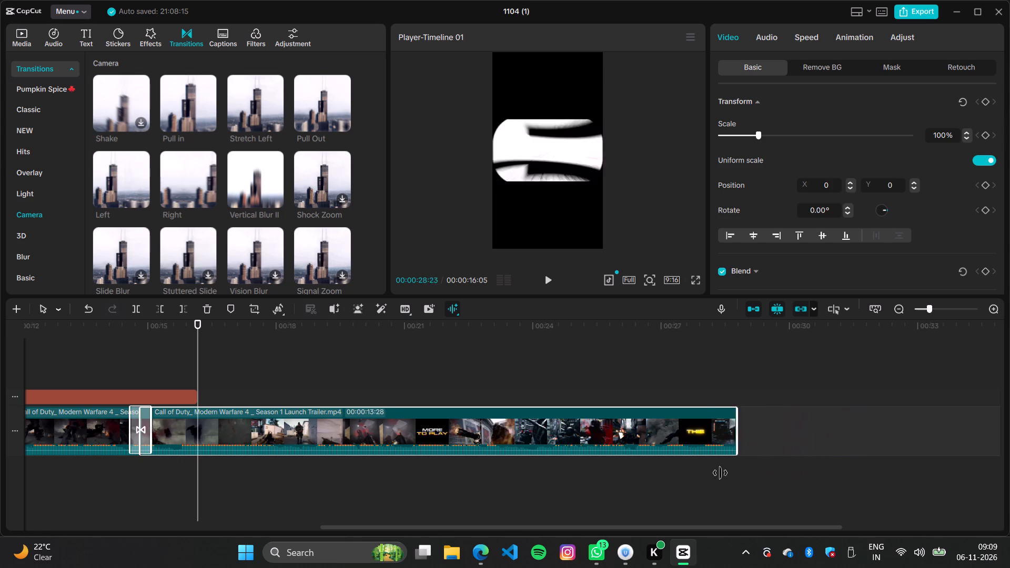
drag(720, 473, 872, 483)
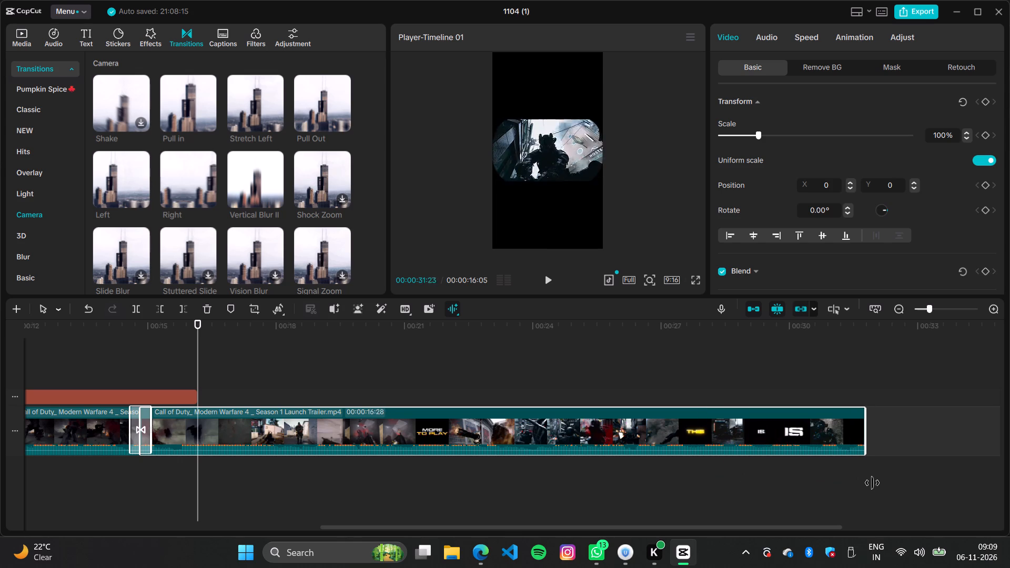
drag(872, 483, 701, 500)
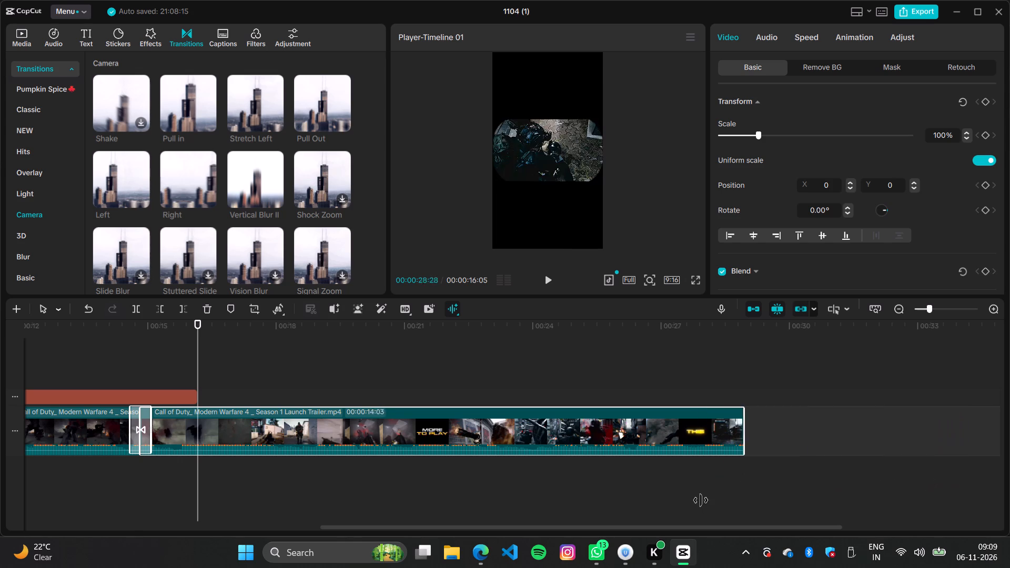
drag(701, 500, 635, 500)
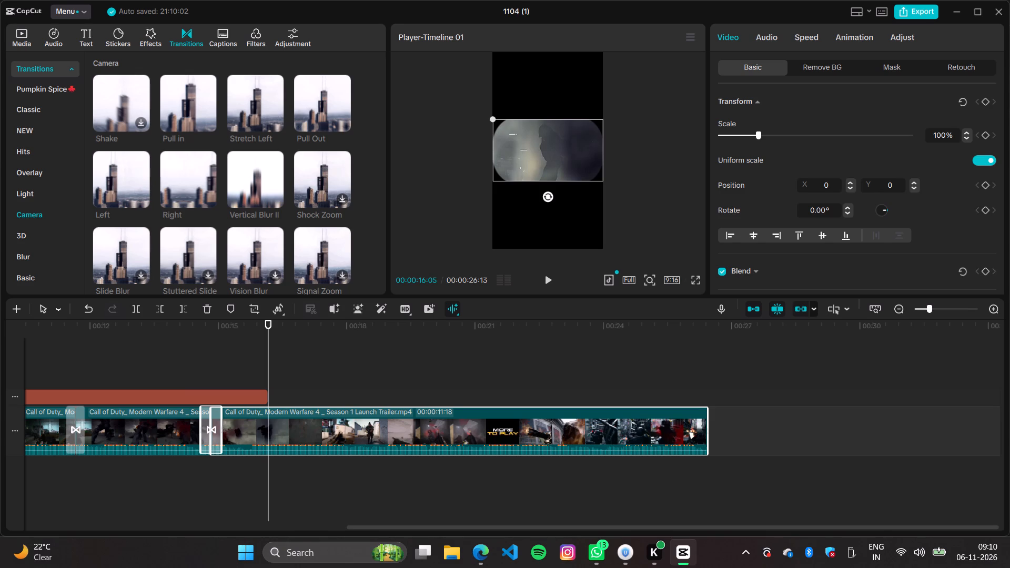
drag(709, 430, 710, 430)
drag(710, 430, 933, 432)
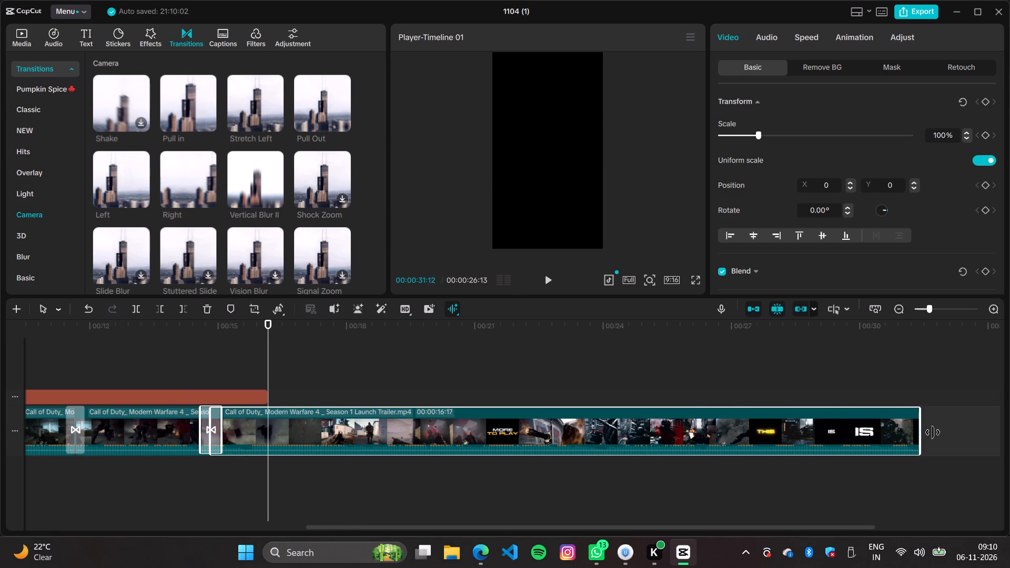
drag(933, 432, 811, 435)
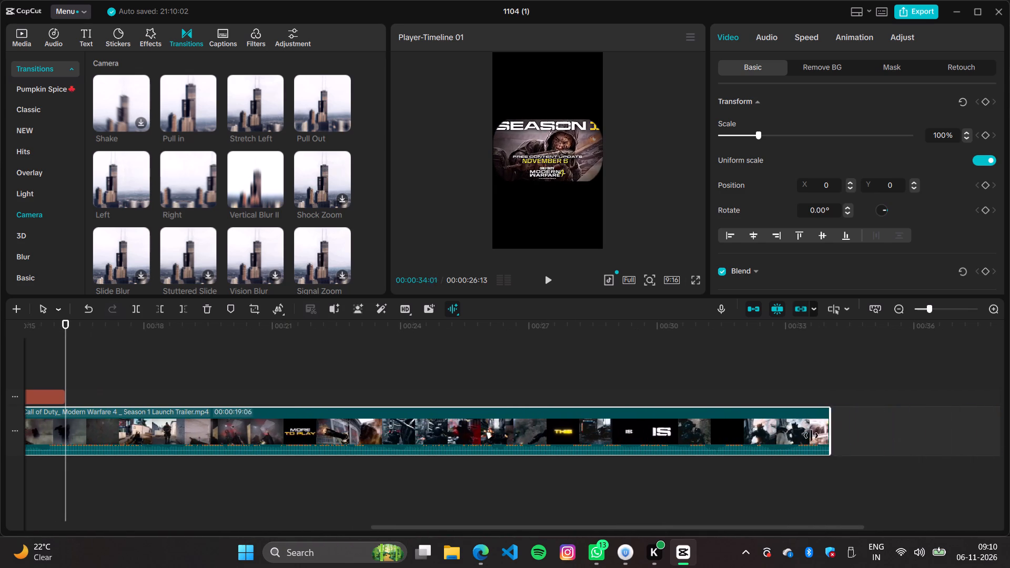
drag(811, 435, 725, 435)
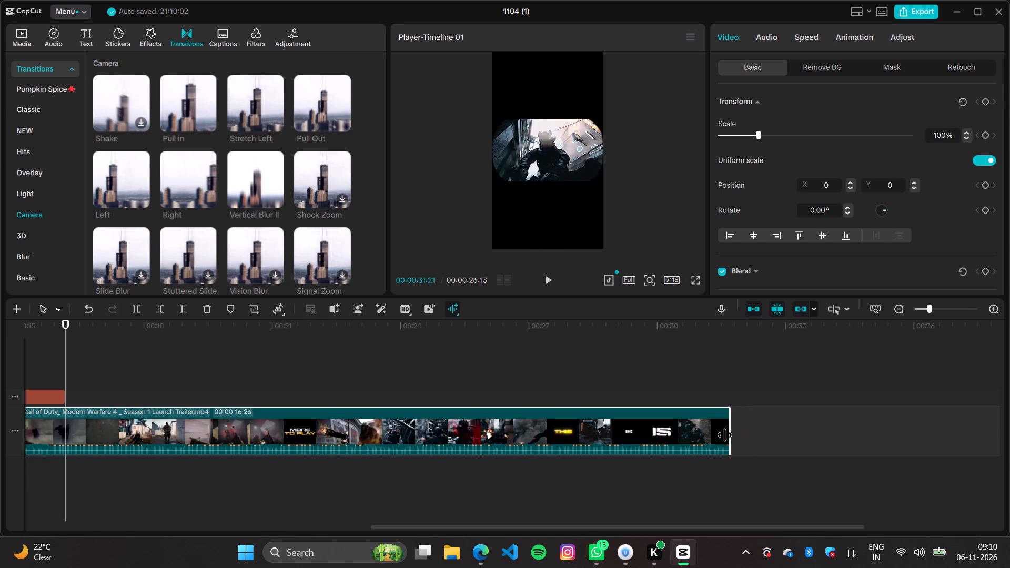
drag(725, 435, 770, 438)
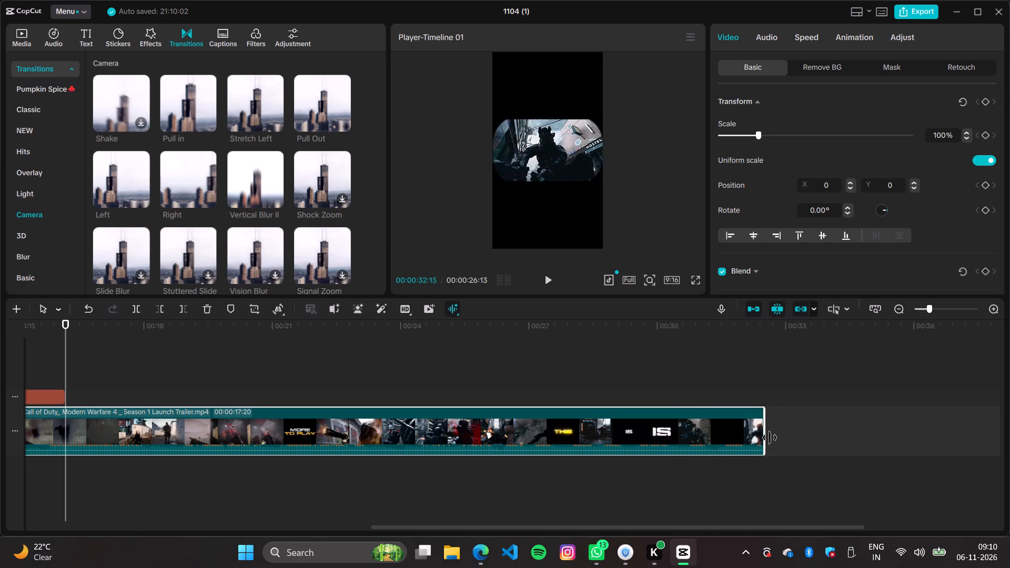
drag(770, 438, 796, 442)
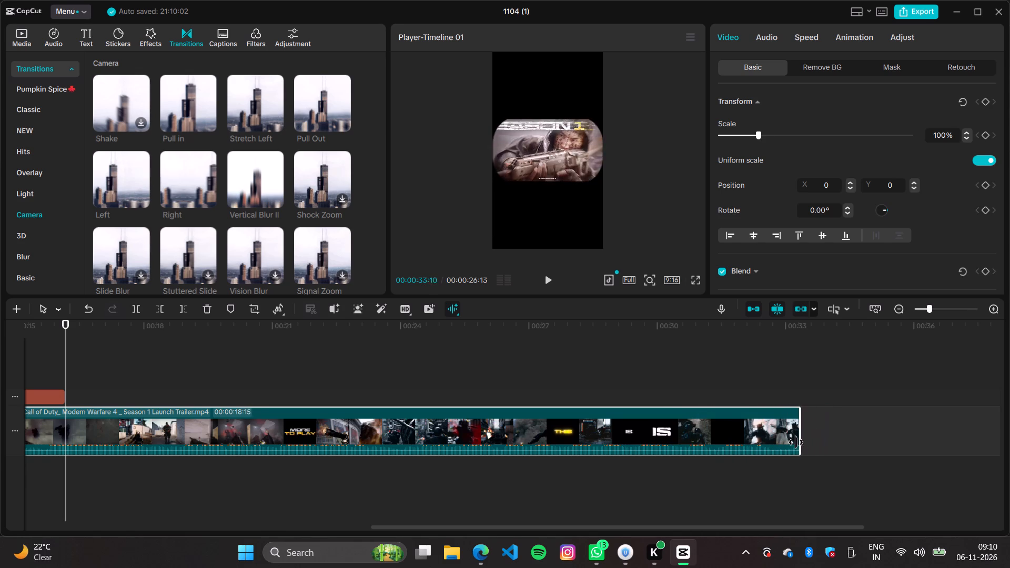
drag(796, 442, 795, 442)
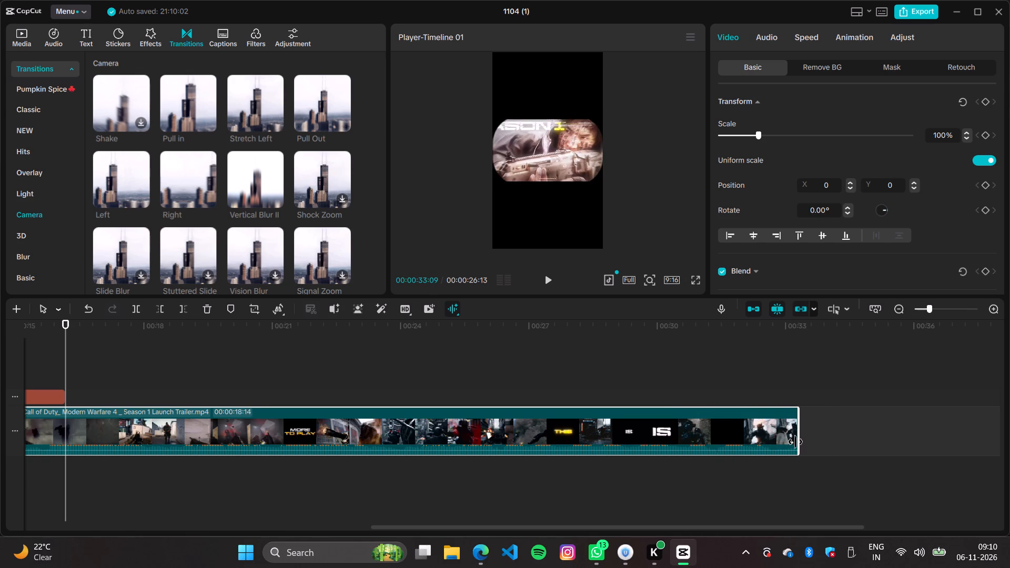
drag(795, 442, 794, 442)
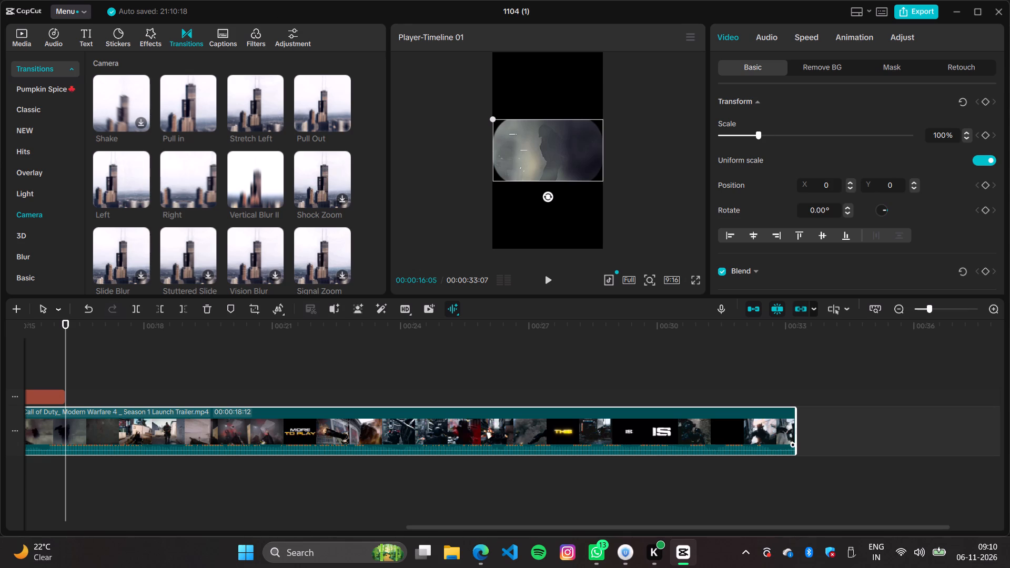
Split the extended trailer clip at 00:00:16:05.
click(64, 428)
key(ctrl+b)
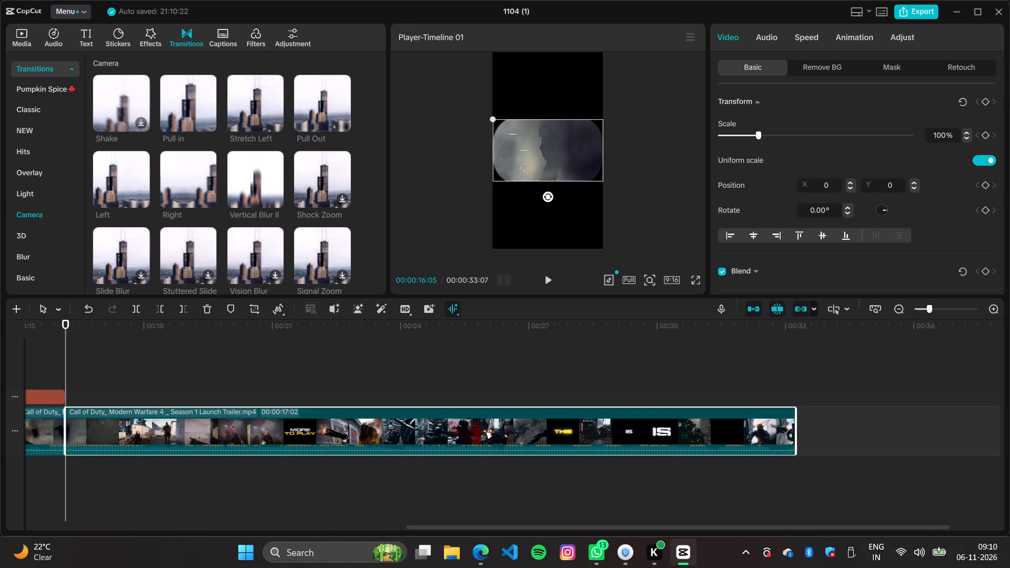
Move both "These Mw4 New Mp Maps" captions together so they start at the split, above the last trailer clip.
drag(65, 369, 0, 390)
drag(773, 388, 499, 397)
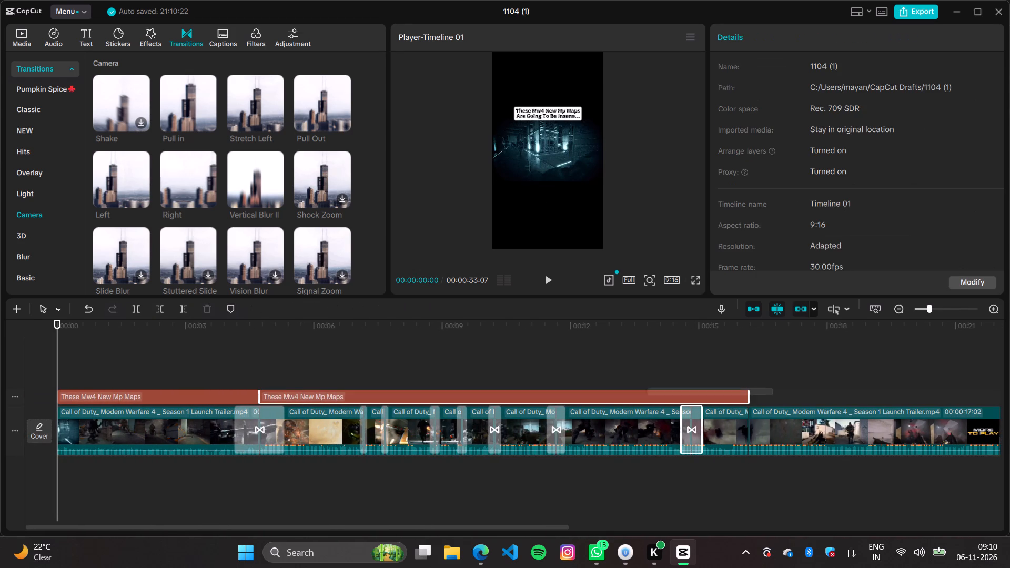
drag(499, 397, 169, 401)
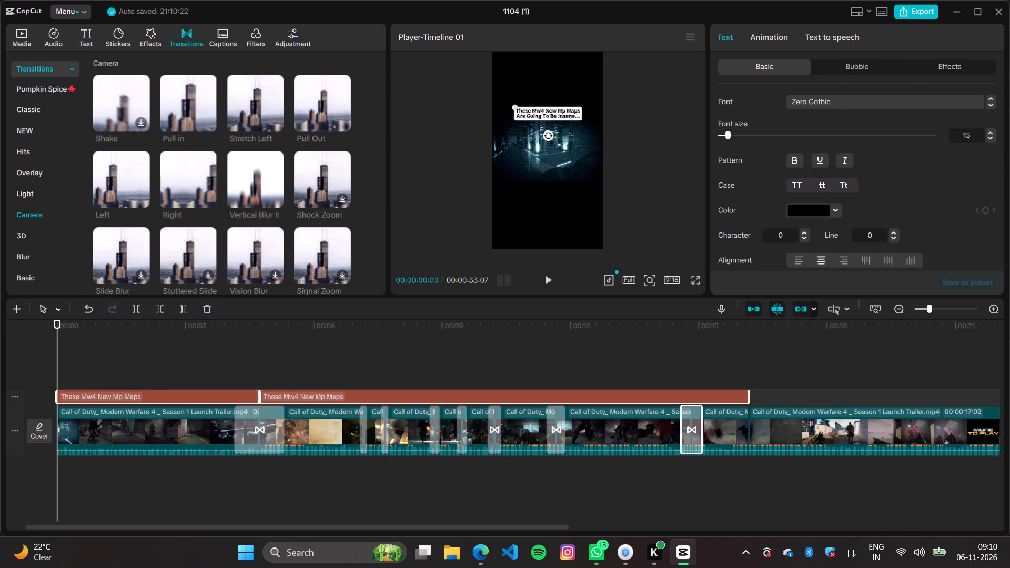
drag(310, 394, 925, 400)
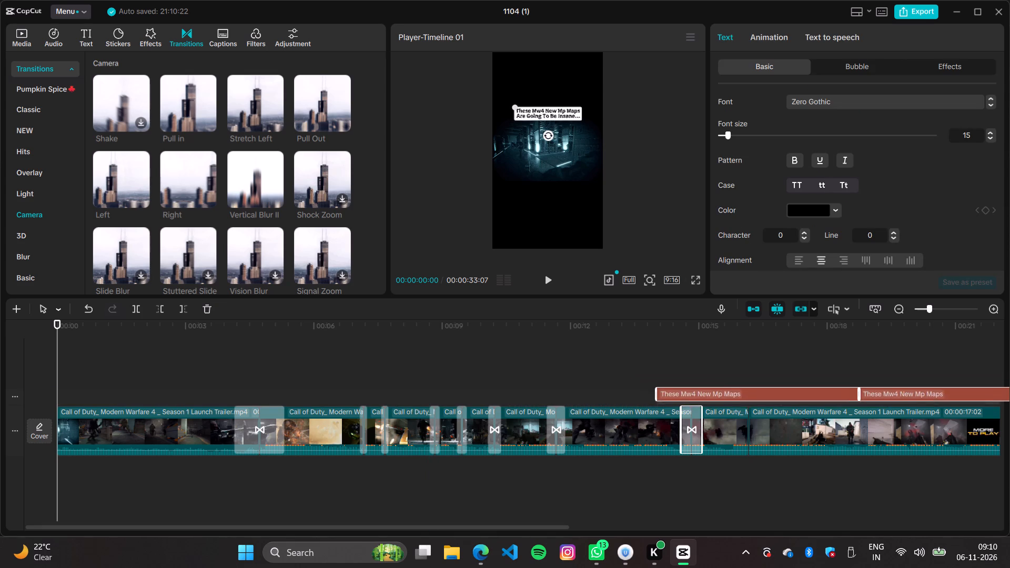
drag(925, 400, 847, 400)
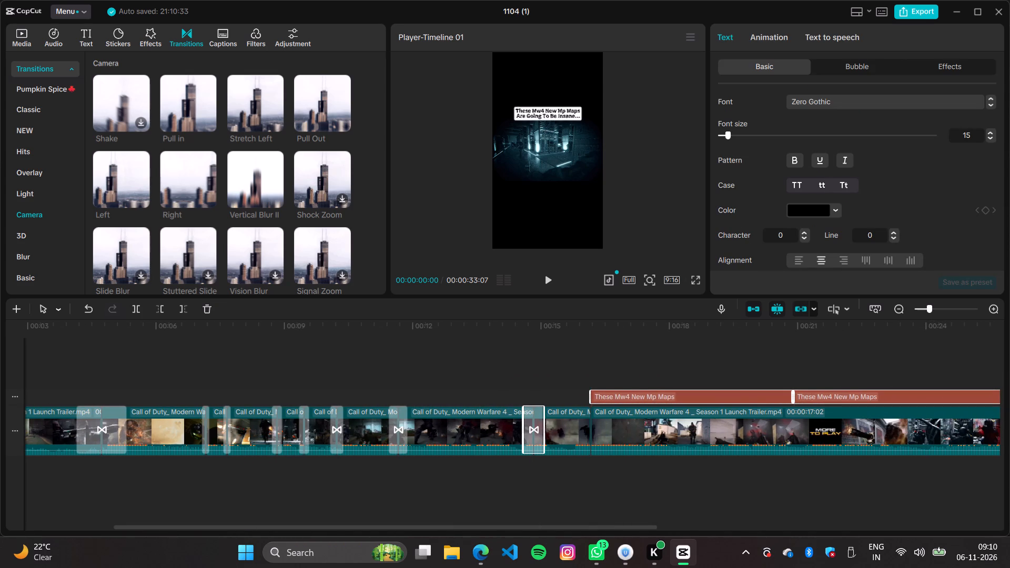
Delete all the trailer clips and transitions before the 00:00:16:05 split, keeping only the last clip and the captions.
click(544, 372)
drag(555, 374, 463, 448)
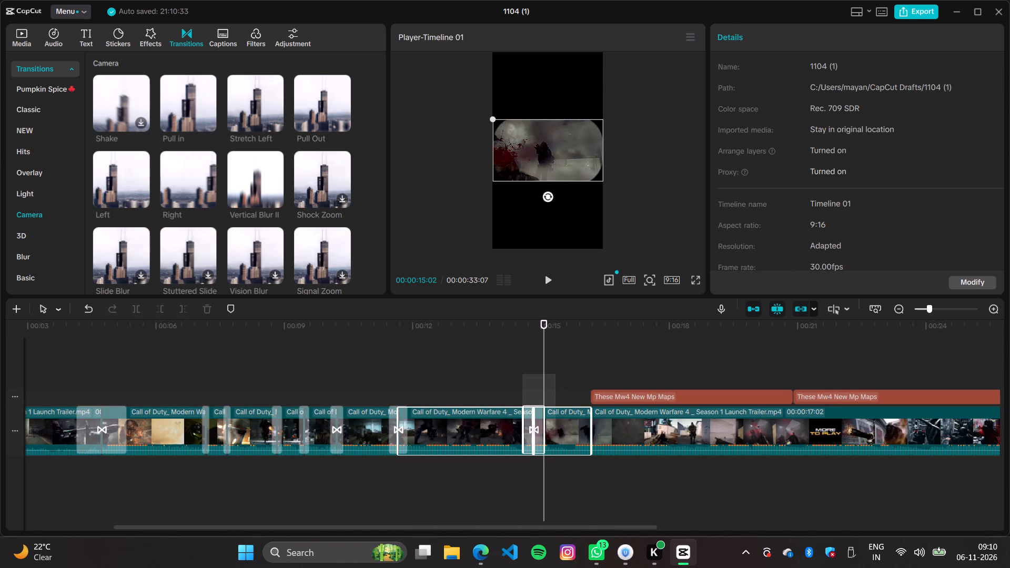
drag(463, 448, 0, 464)
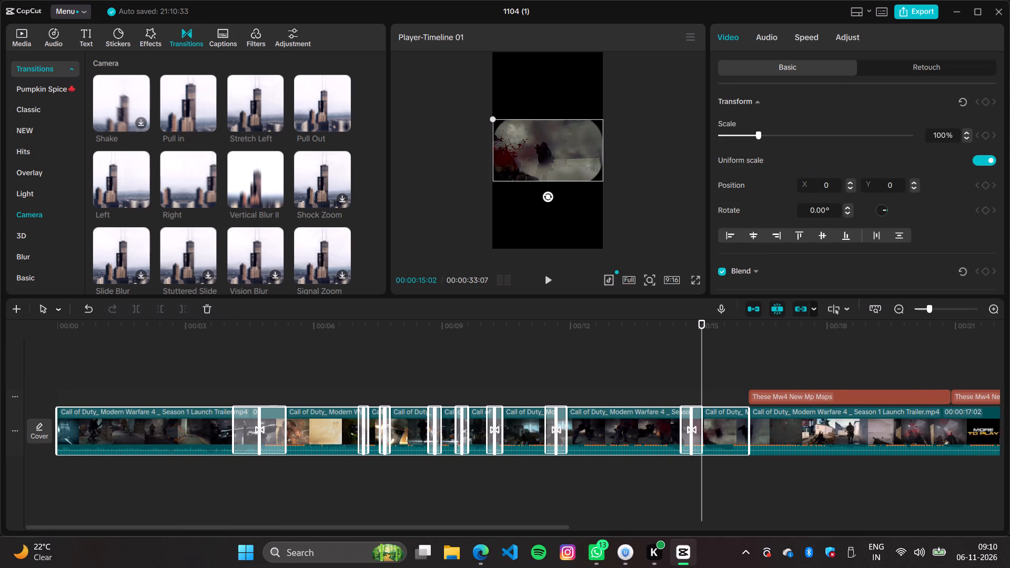
key(BackSpace)
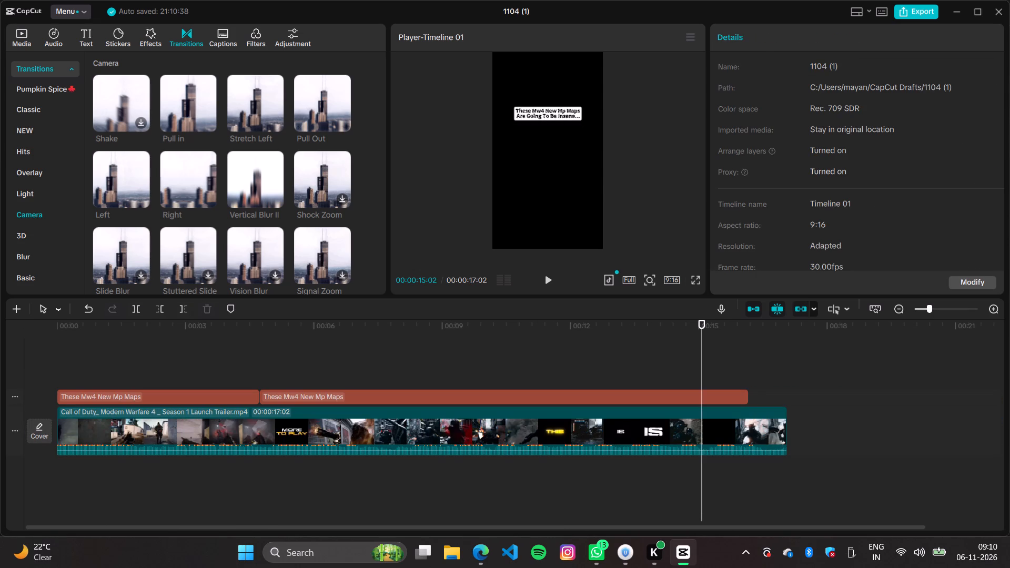
Extend the second "These Mw4 New Mp Maps" caption to the end of the trailer clip at 00:00:17:02.
click(750, 392)
drag(748, 393, 777, 397)
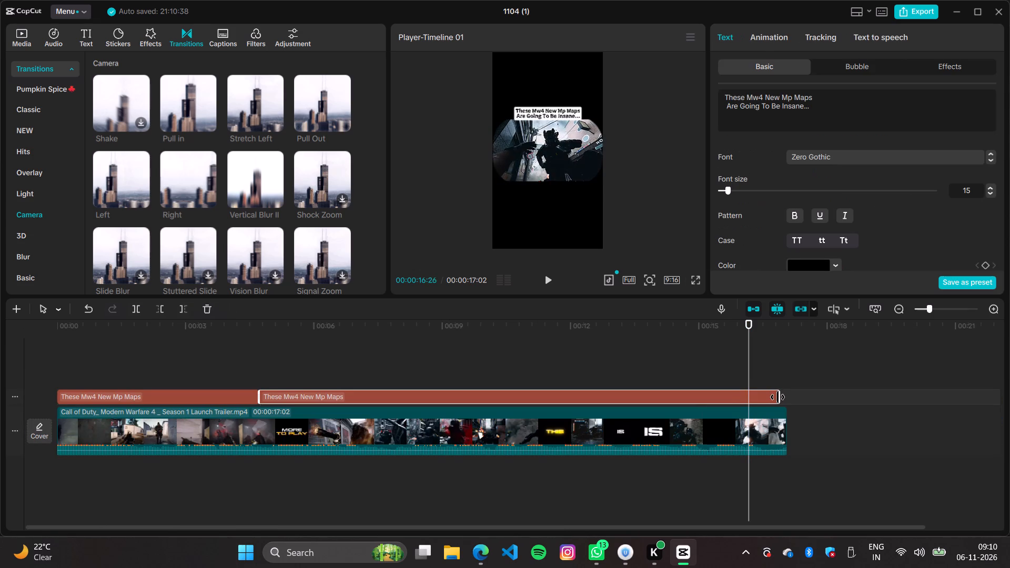
drag(777, 397, 784, 398)
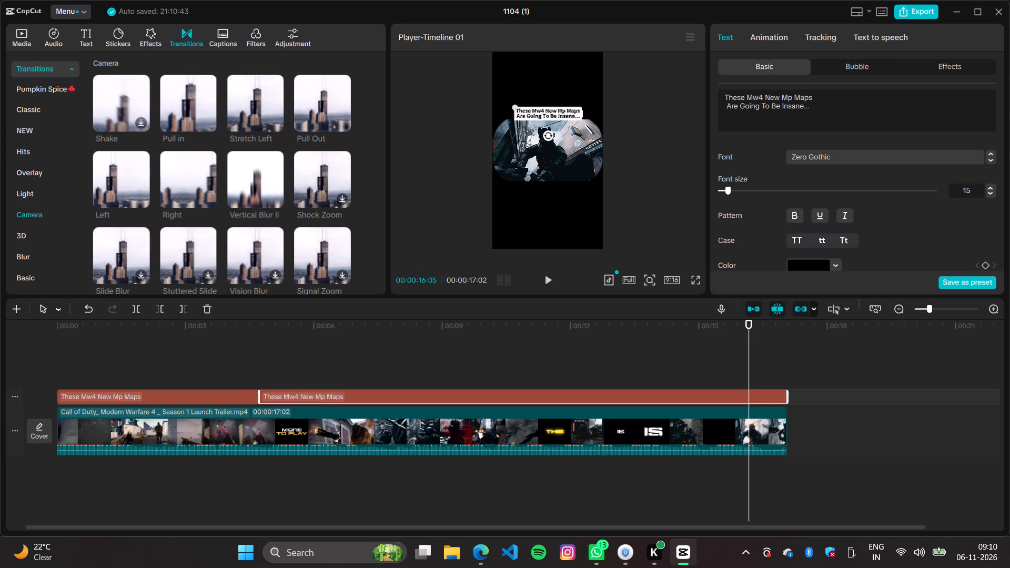
Scrub through the opening seconds of the remaining trailer clip, up to 00:00:03:10, to review its footage.
click(291, 354)
click(235, 354)
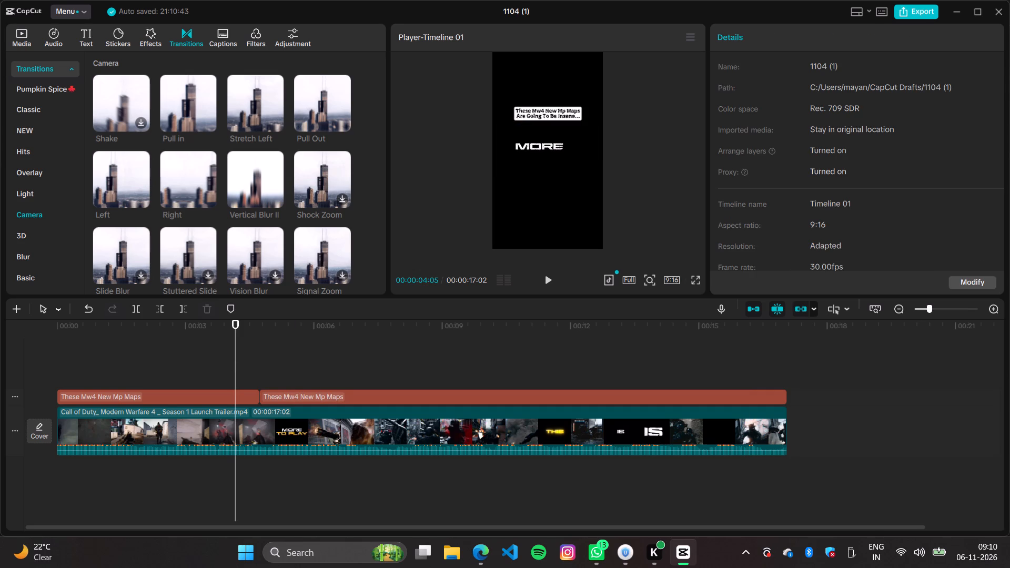
drag(234, 358, 86, 372)
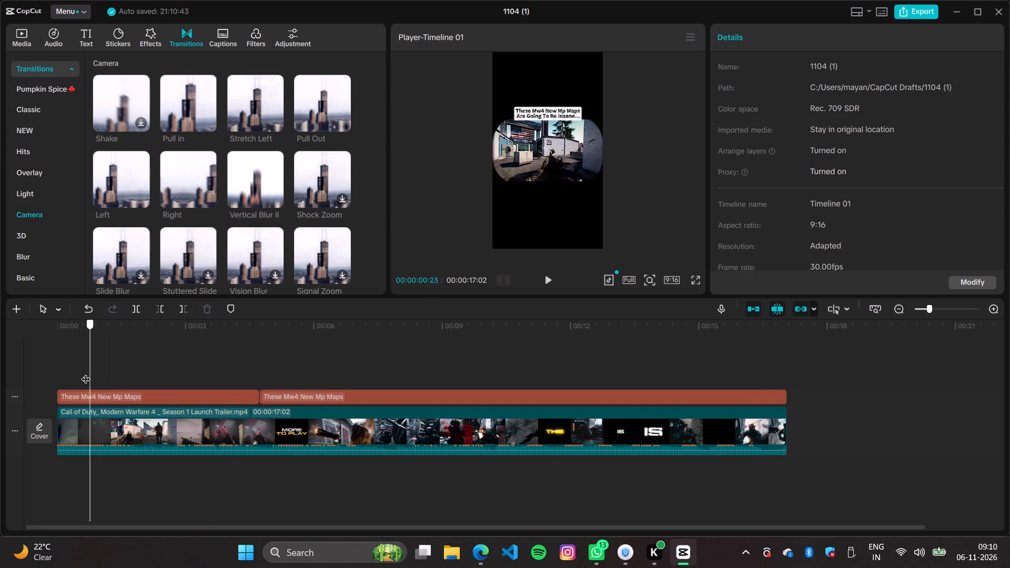
drag(86, 372, 61, 384)
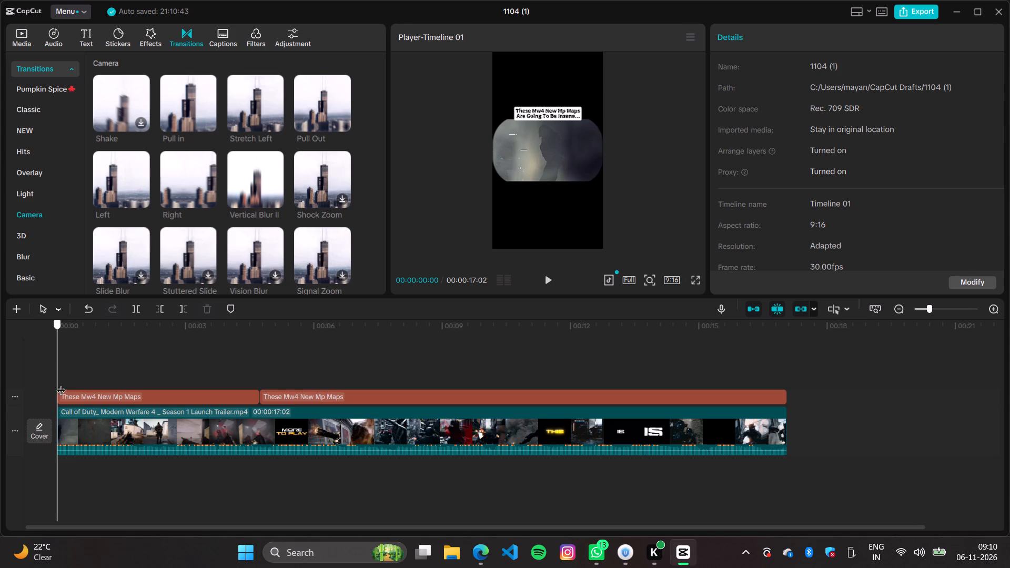
drag(61, 384, 155, 390)
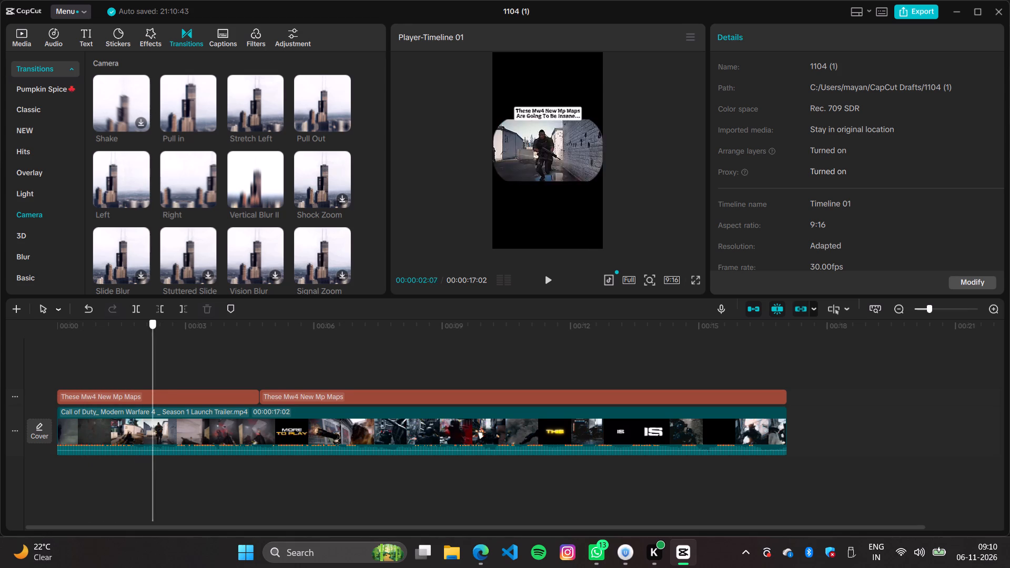
drag(155, 390, 119, 376)
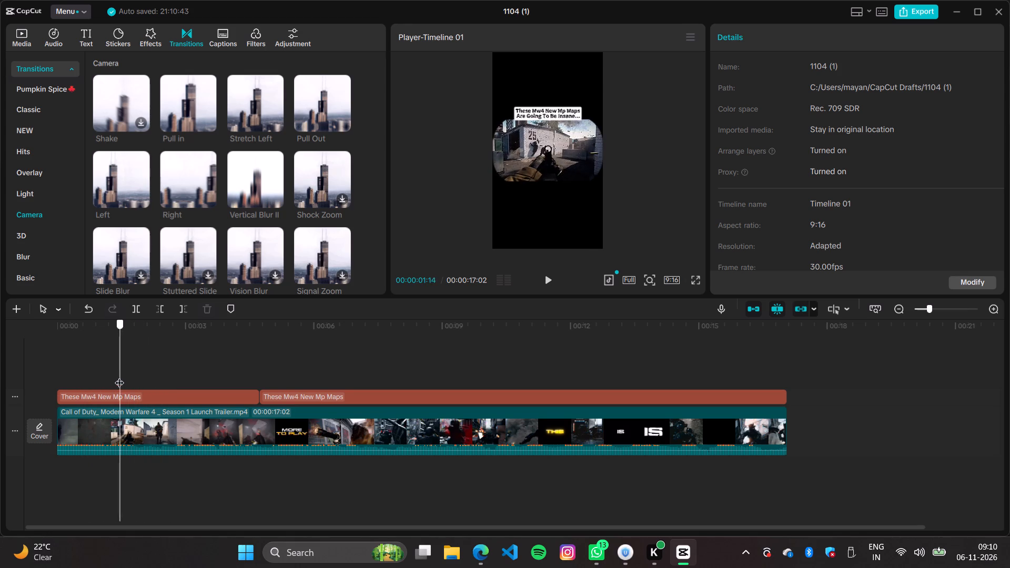
drag(119, 376, 131, 382)
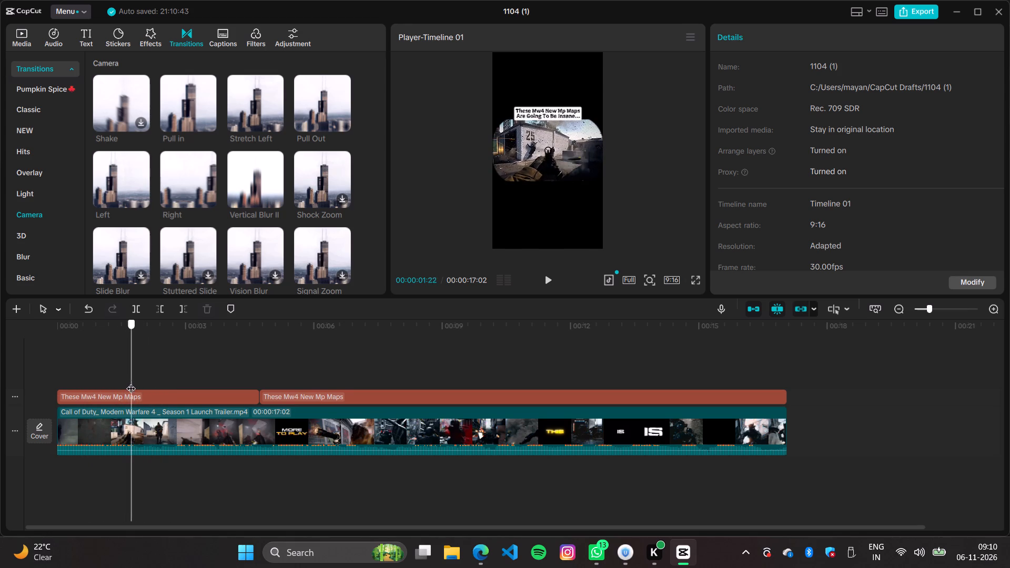
drag(131, 382, 199, 403)
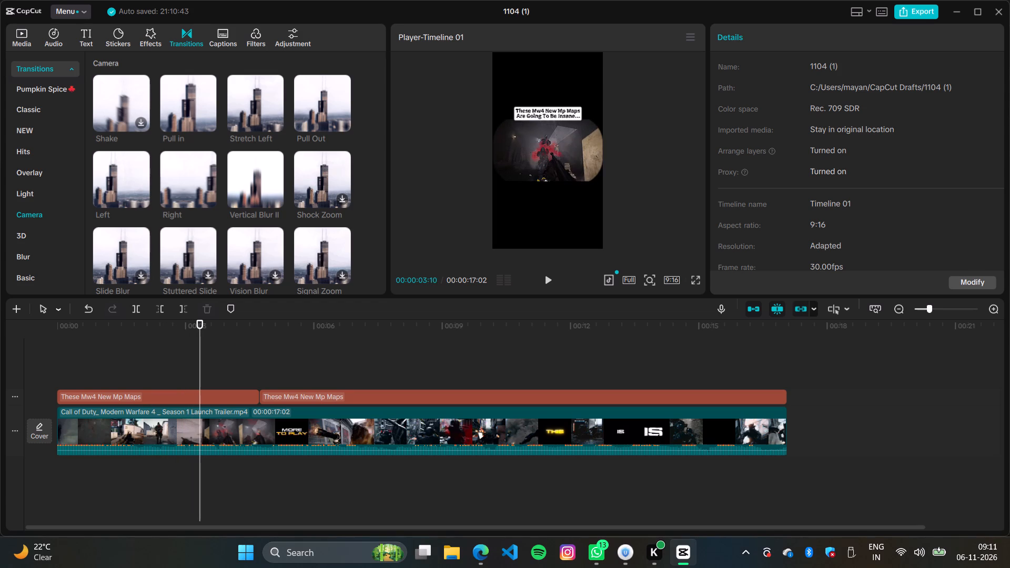
Select both "These Mw4 New Mp Maps" captions on the timeline.
drag(641, 378, 160, 398)
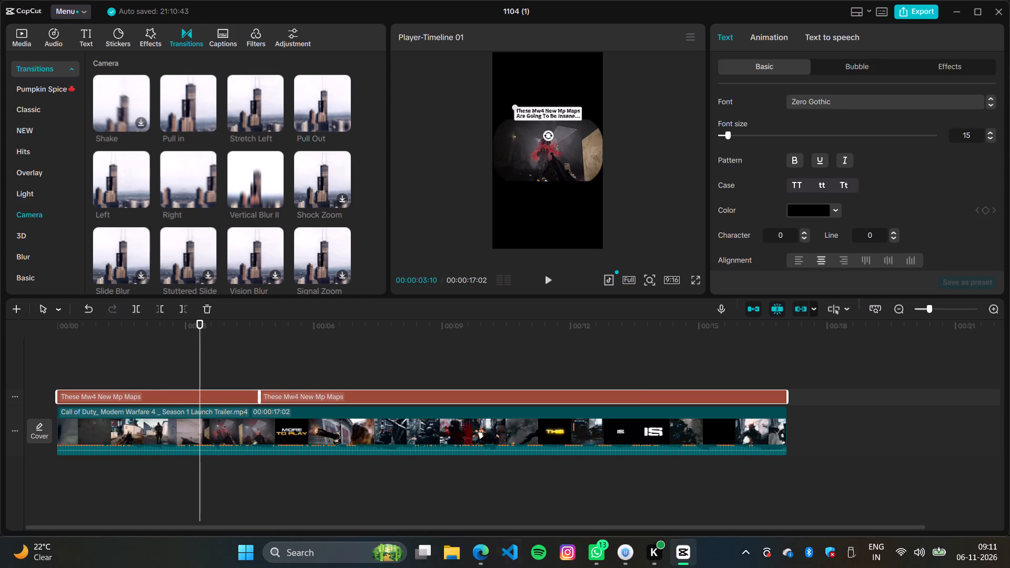
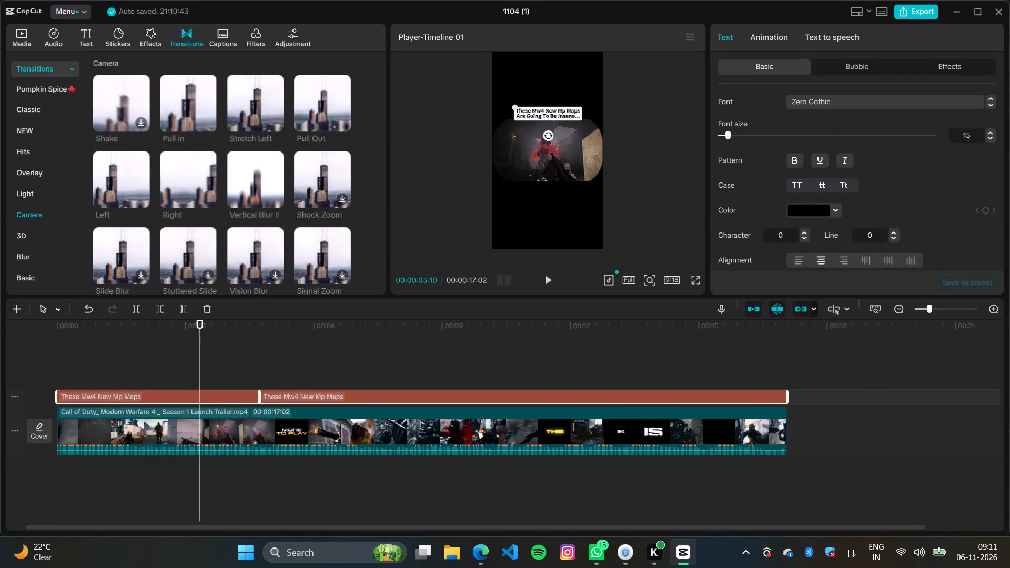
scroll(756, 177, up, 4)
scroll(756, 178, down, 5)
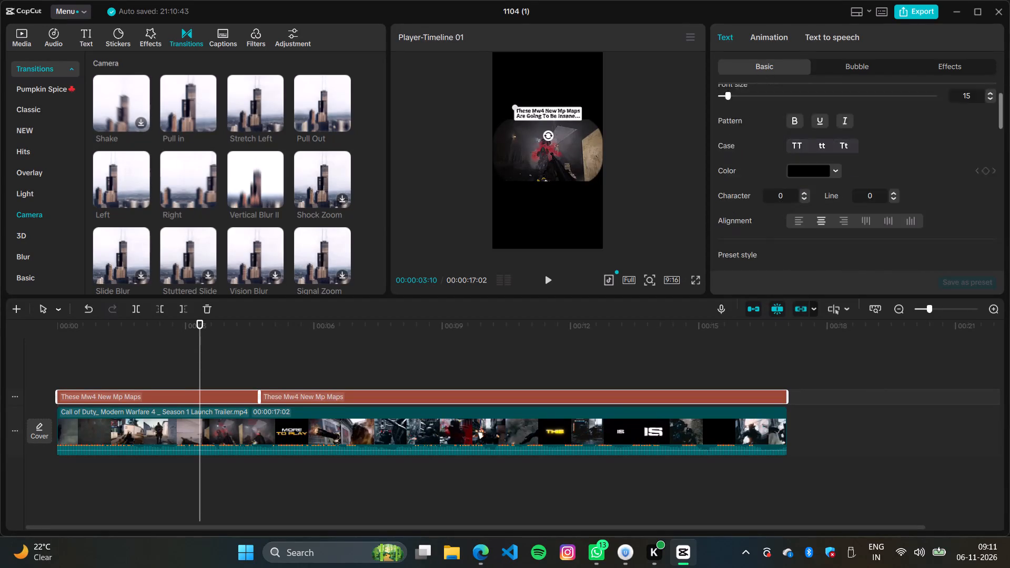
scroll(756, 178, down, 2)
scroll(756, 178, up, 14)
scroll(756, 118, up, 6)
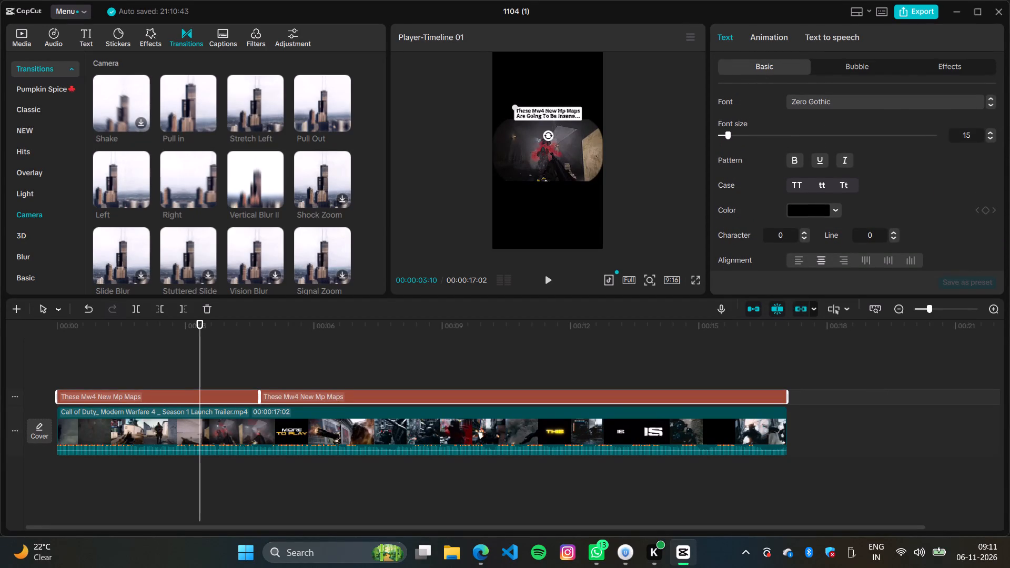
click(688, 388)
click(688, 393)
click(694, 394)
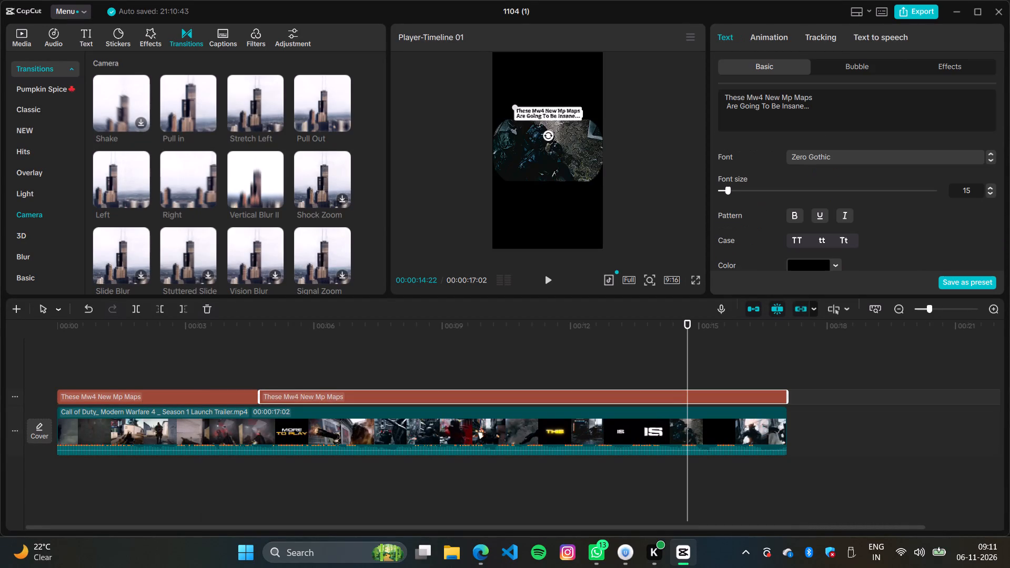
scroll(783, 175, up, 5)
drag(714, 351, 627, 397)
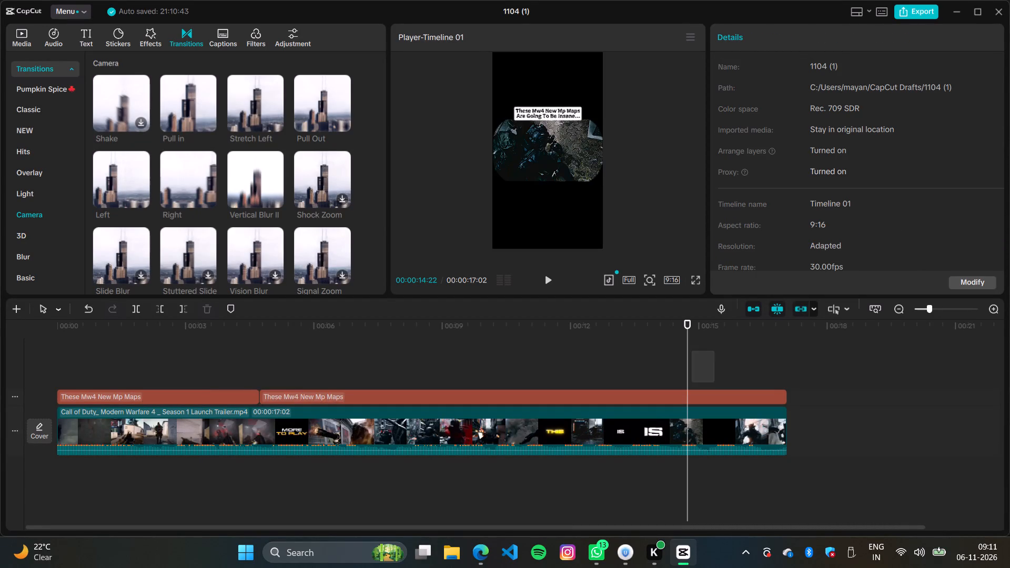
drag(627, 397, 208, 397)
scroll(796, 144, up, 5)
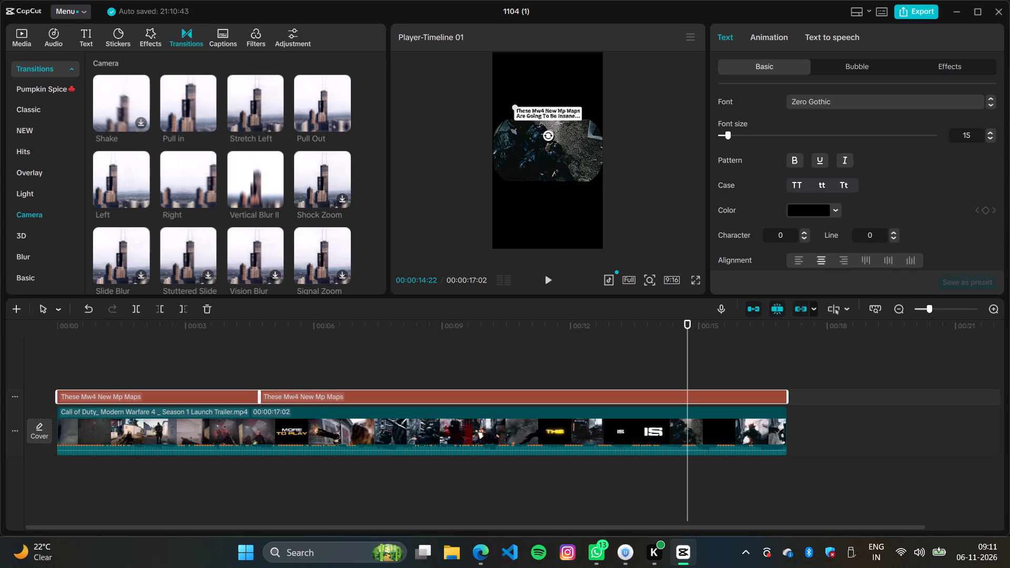
Replace the second caption's text with "Can't wait to get the squad on these new MW4 MP Maps & DMZ missions".
click(678, 395)
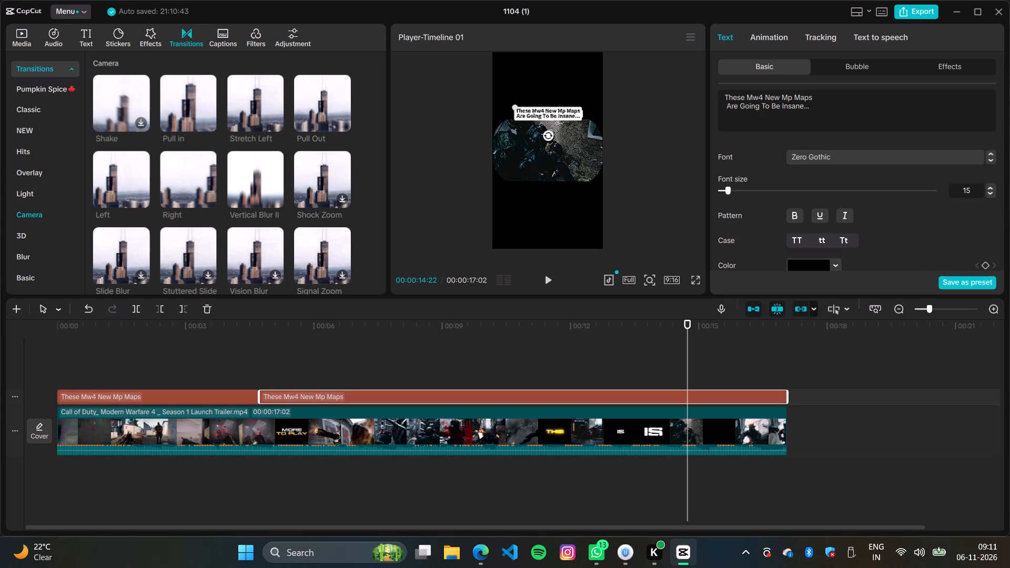
drag(822, 111, 700, 92)
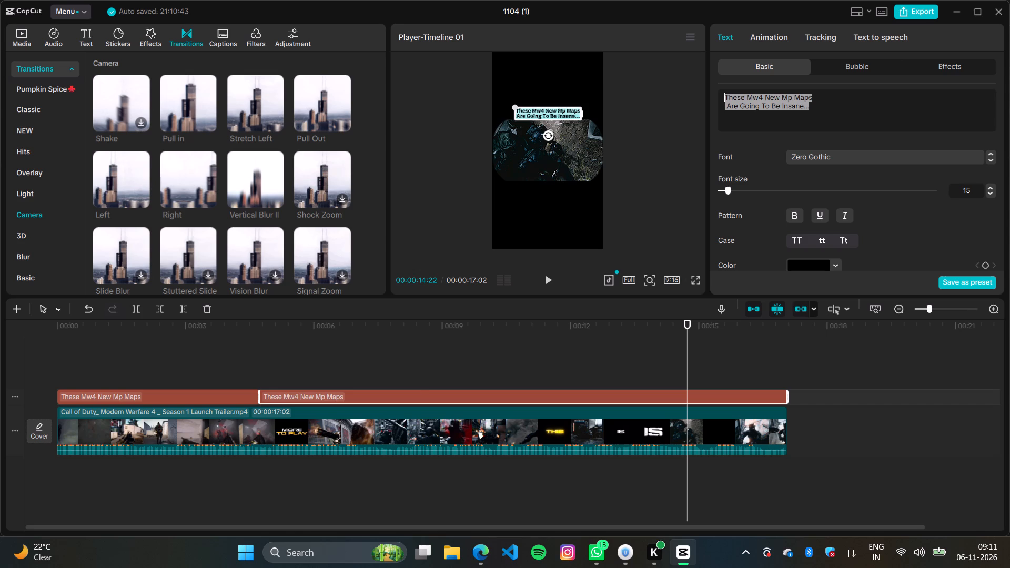
key(ctrl+v)
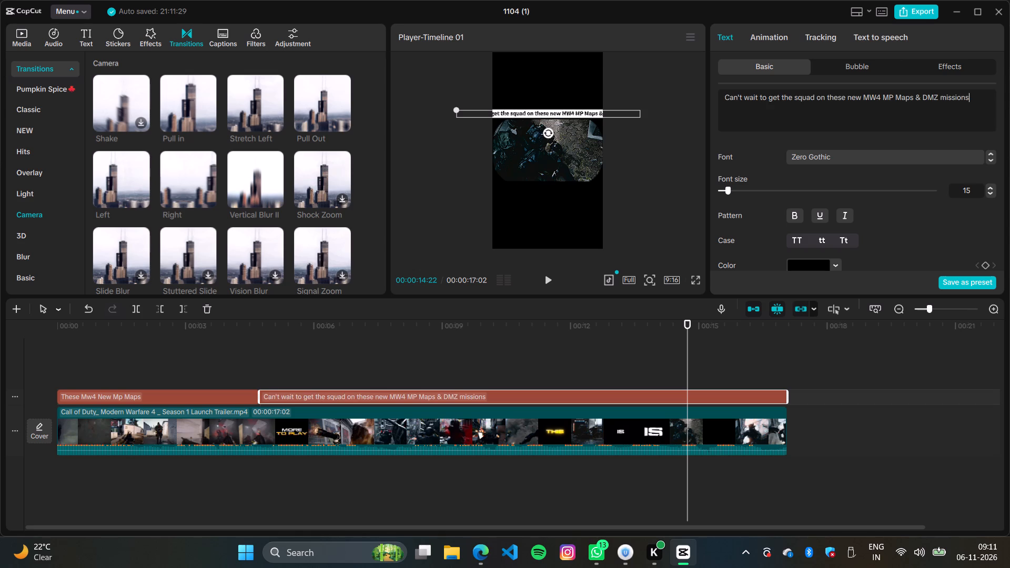
Break the new caption into three lines after "get the" and "new MW4", removing the trailing spaces from the first two lines.
click(814, 97)
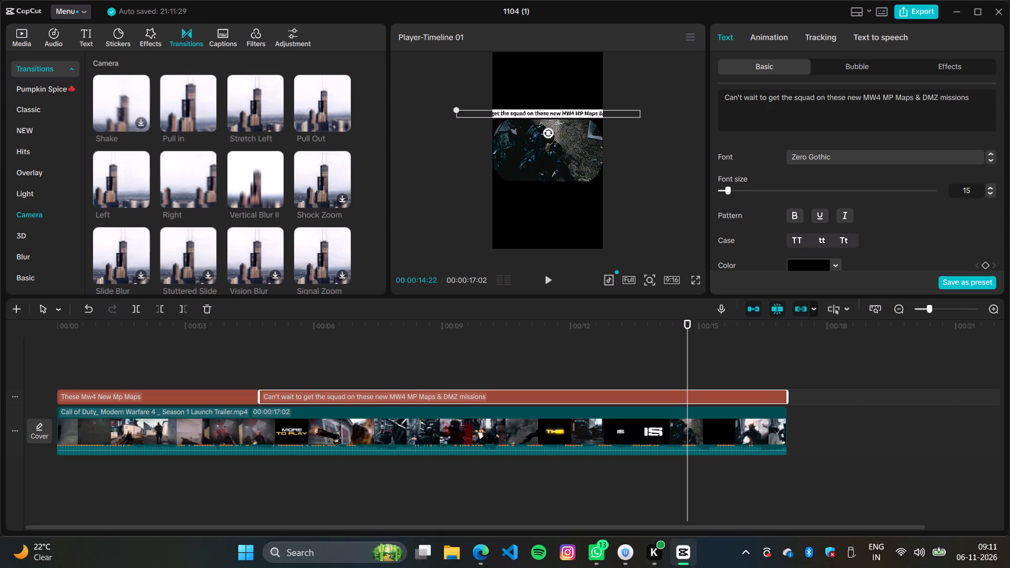
click(794, 97)
key(Return)
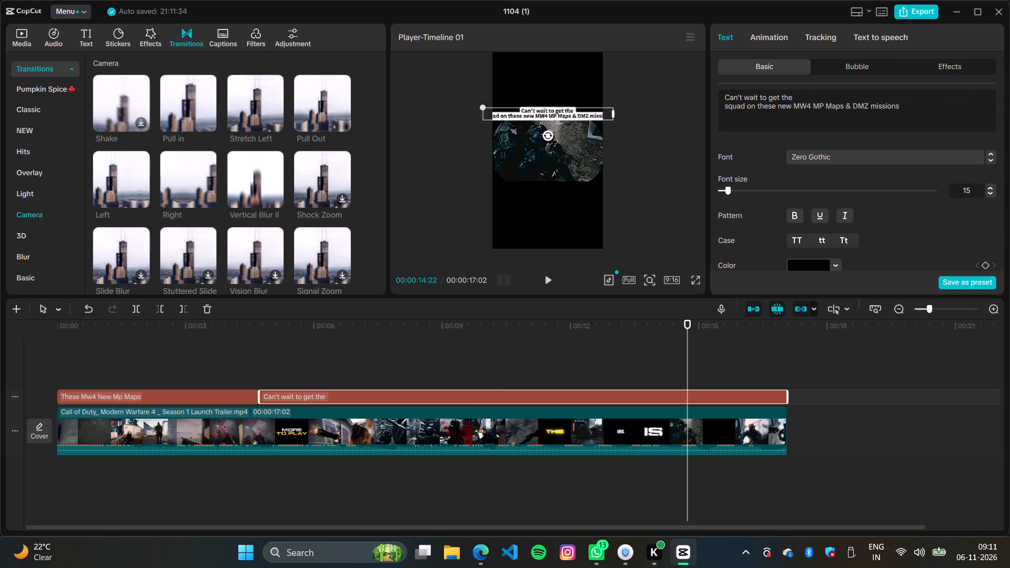
click(794, 104)
key(Return)
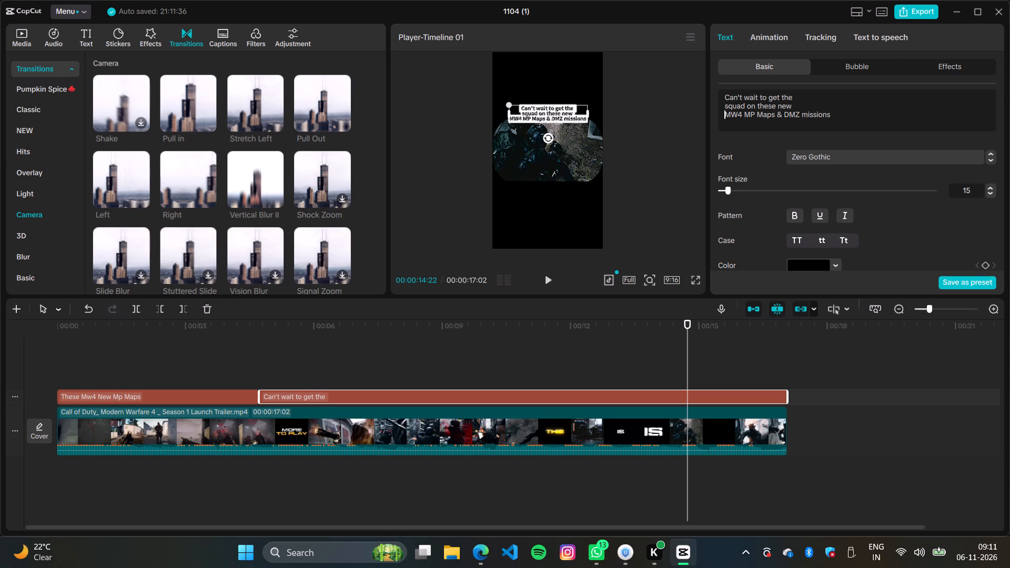
key(BackSpace)
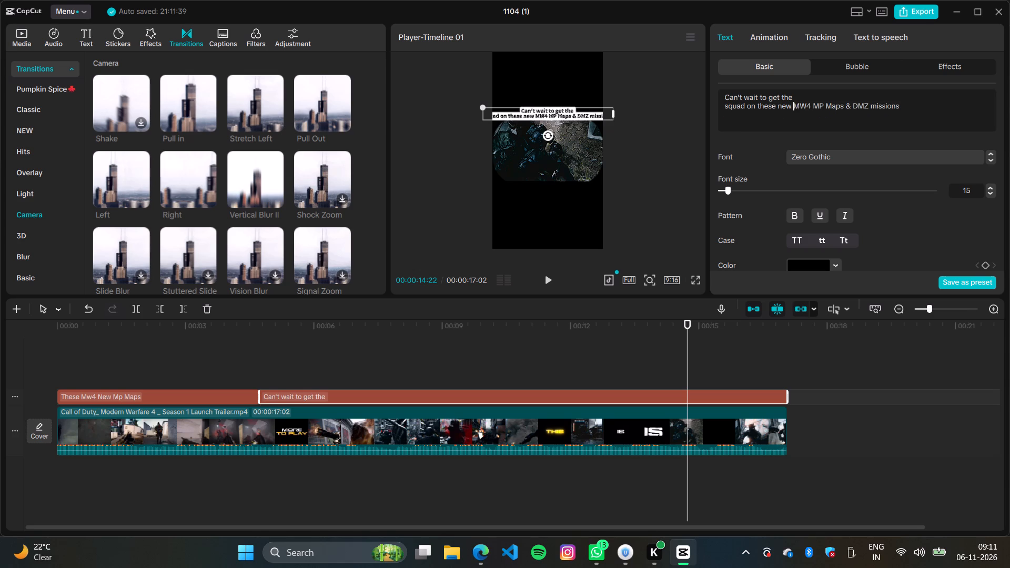
click(812, 105)
key(Return)
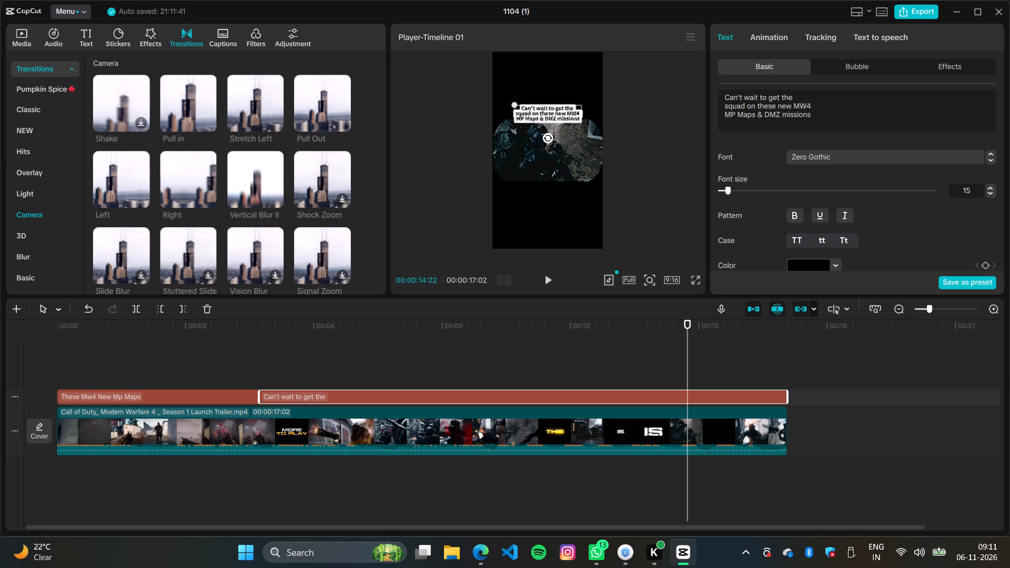
click(820, 107)
click(818, 107)
key(BackSpace)
click(794, 98)
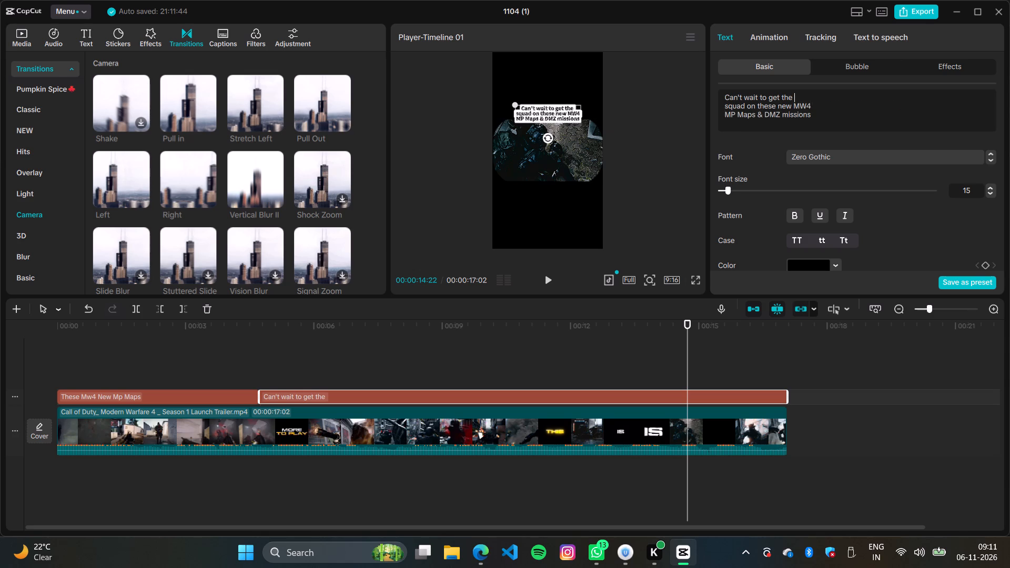
key(BackSpace)
Enlarge the three-line caption slightly and move it up to about Y 770, over the upper edge of the trailer footage.
click(514, 104)
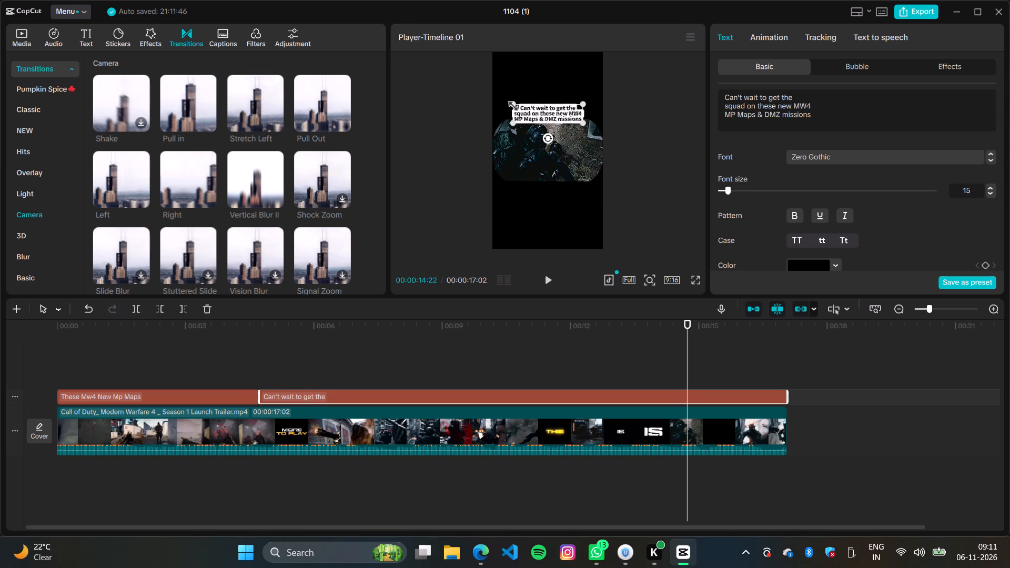
click(544, 113)
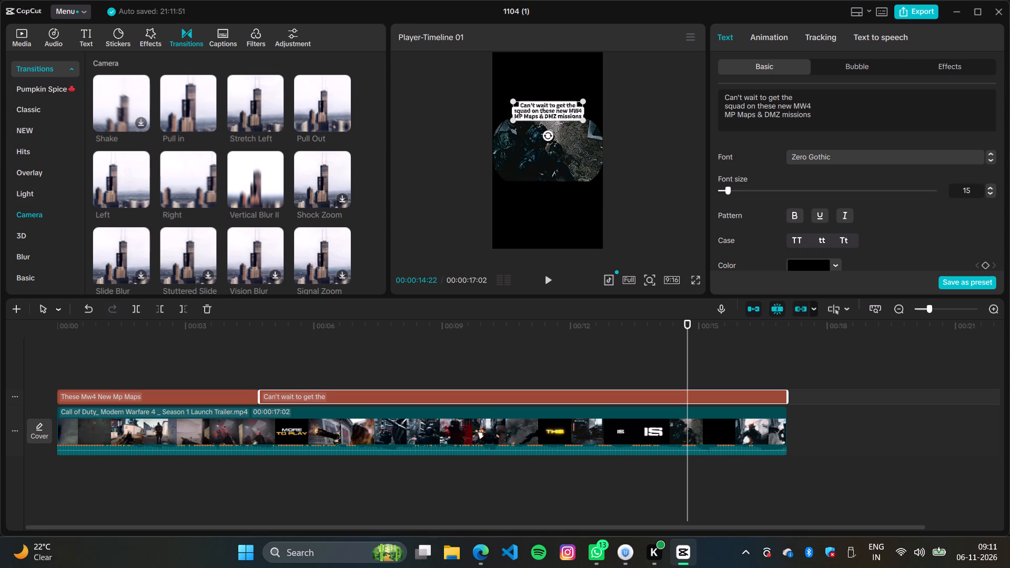
Delete the first "These Mw4 New Mp Maps" caption and extend the "Can't wait to get the" caption back to the timeline's start.
click(239, 393)
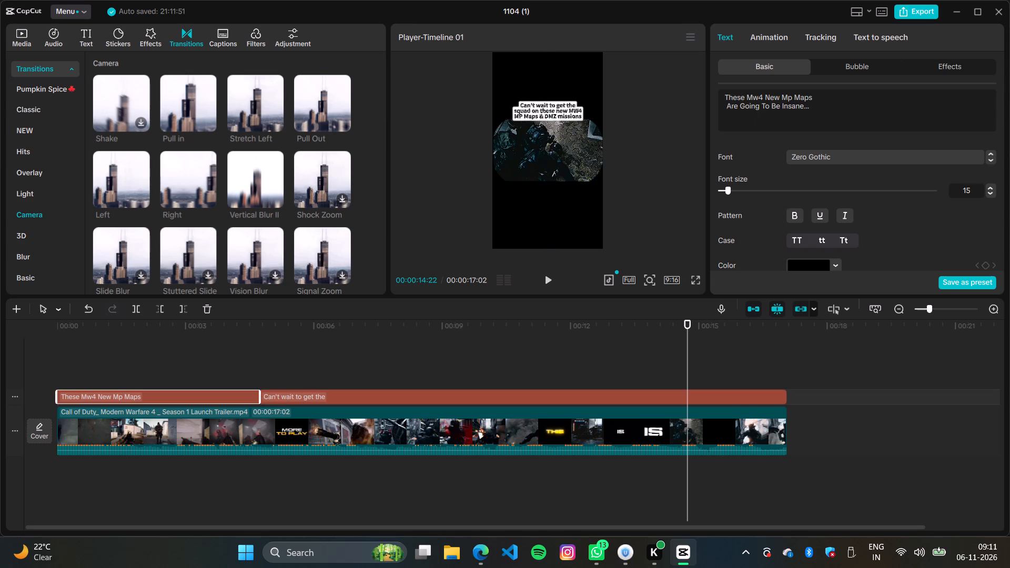
key(BackSpace)
drag(262, 394, 33, 399)
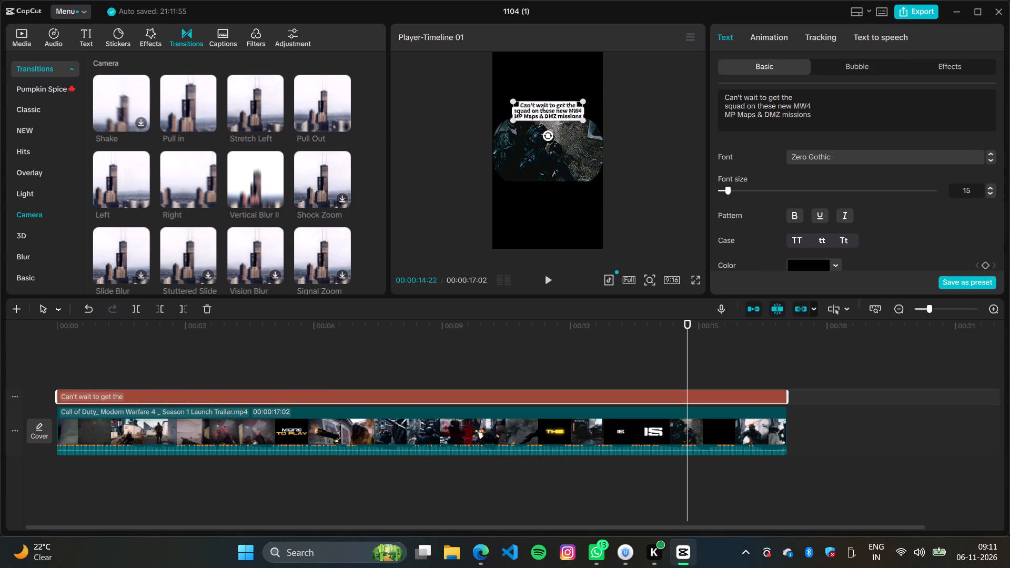
Export the captioned trailer clip as a 4K H.264 mp4 at 30fps, and dismiss the sharing window without sharing.
drag(688, 370, 391, 437)
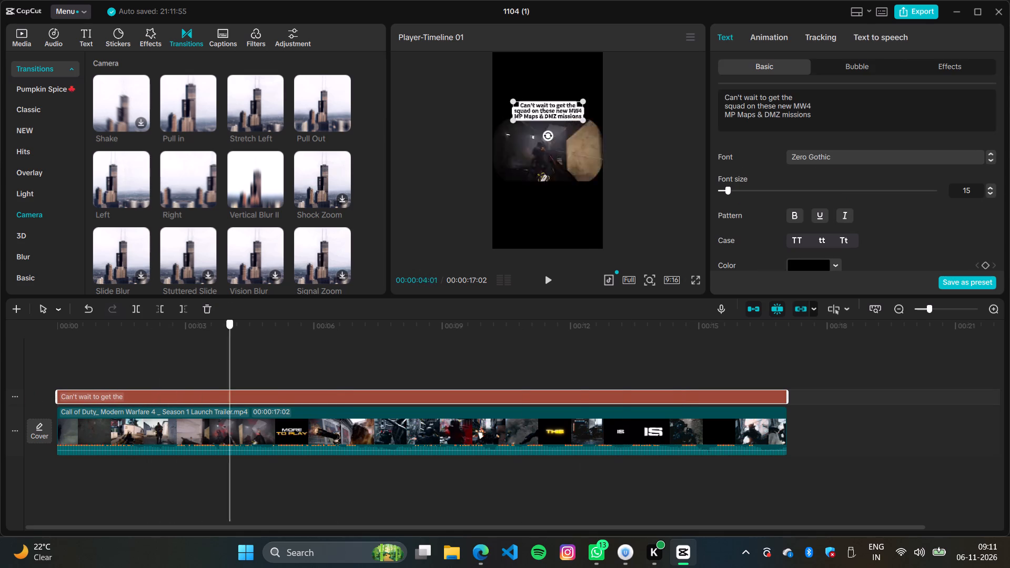
drag(391, 437, 736, 421)
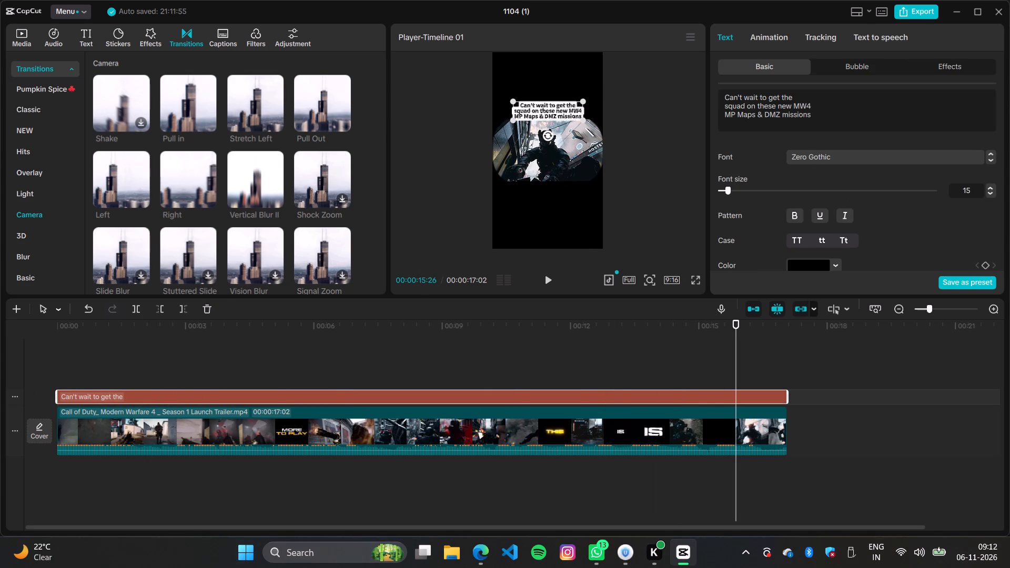
scroll(794, 200, down, 11)
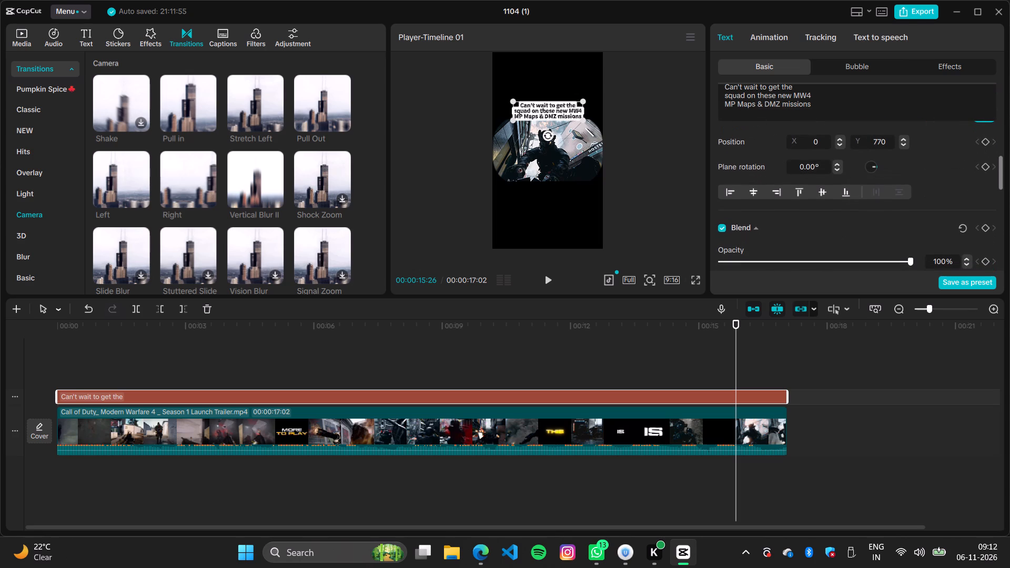
click(915, 13)
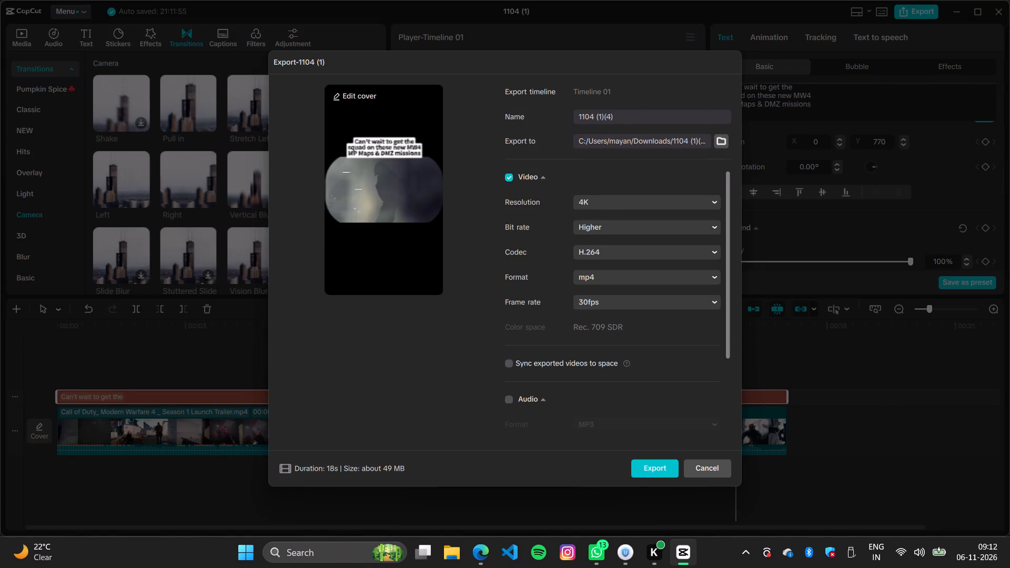
click(640, 469)
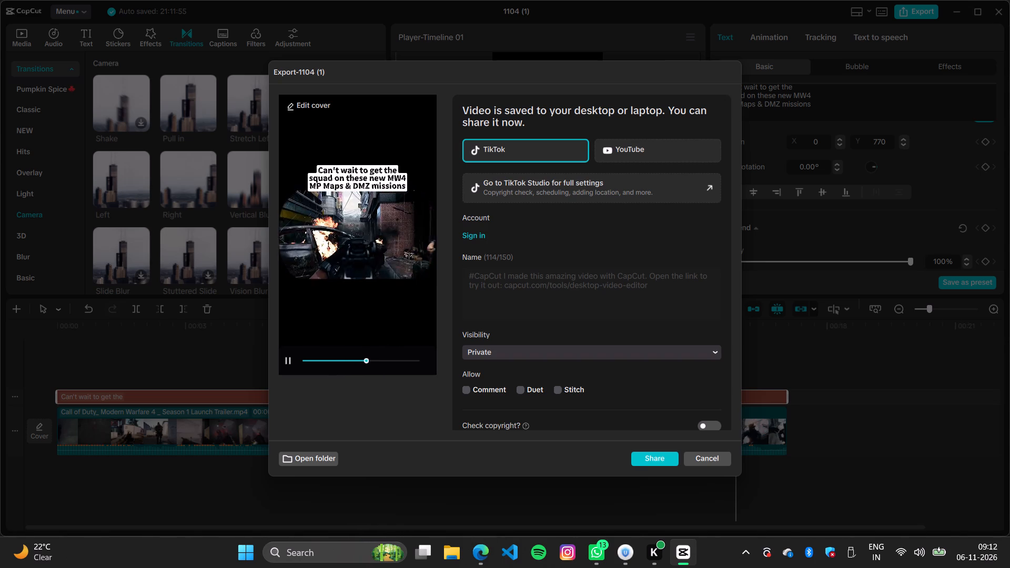
click(703, 458)
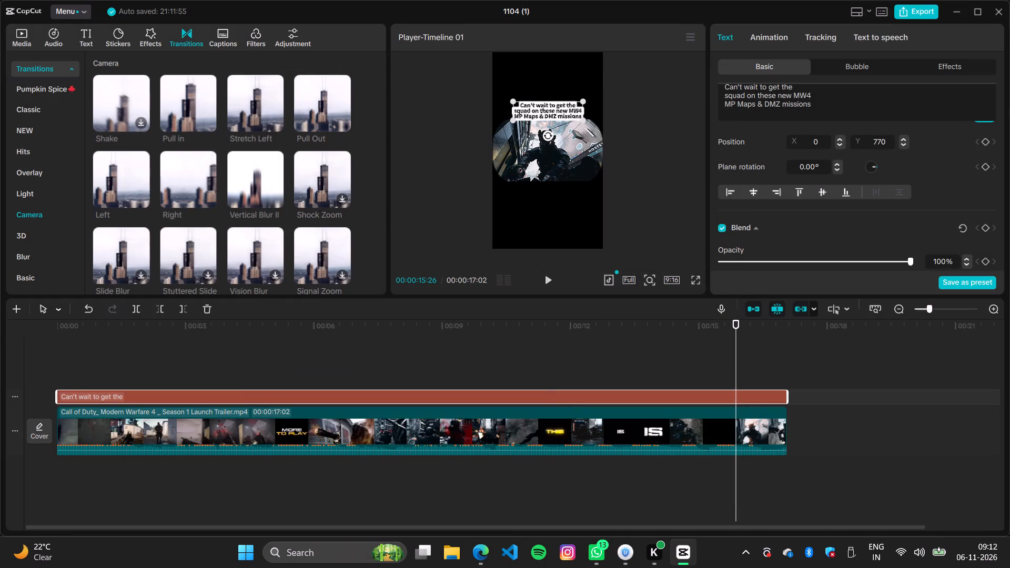
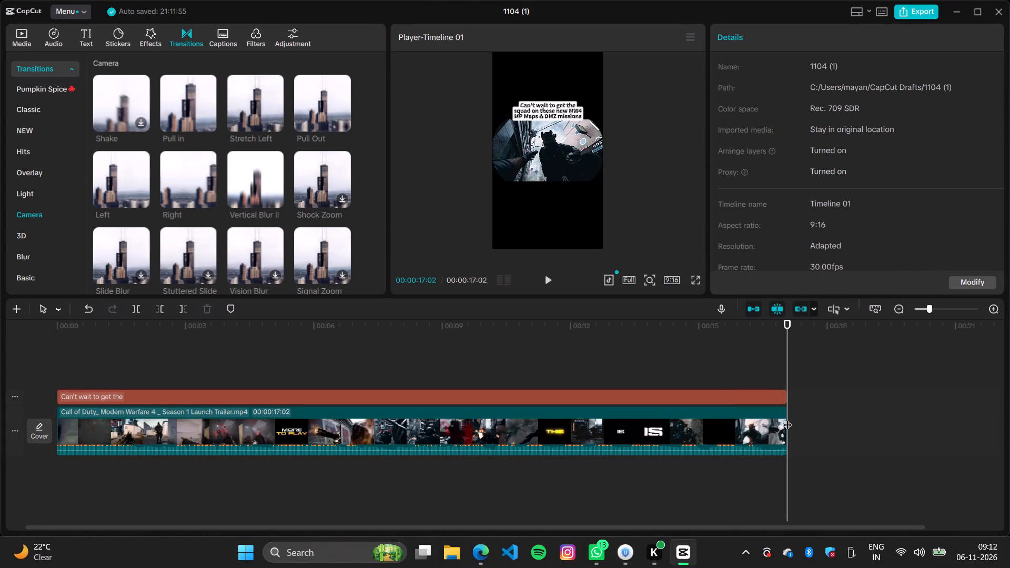
Slide the "Can't wait to get the" caption toward the trailer clip's end and delete the 17-second trailer clip from the timeline.
drag(802, 430, 423, 465)
drag(439, 398, 439, 399)
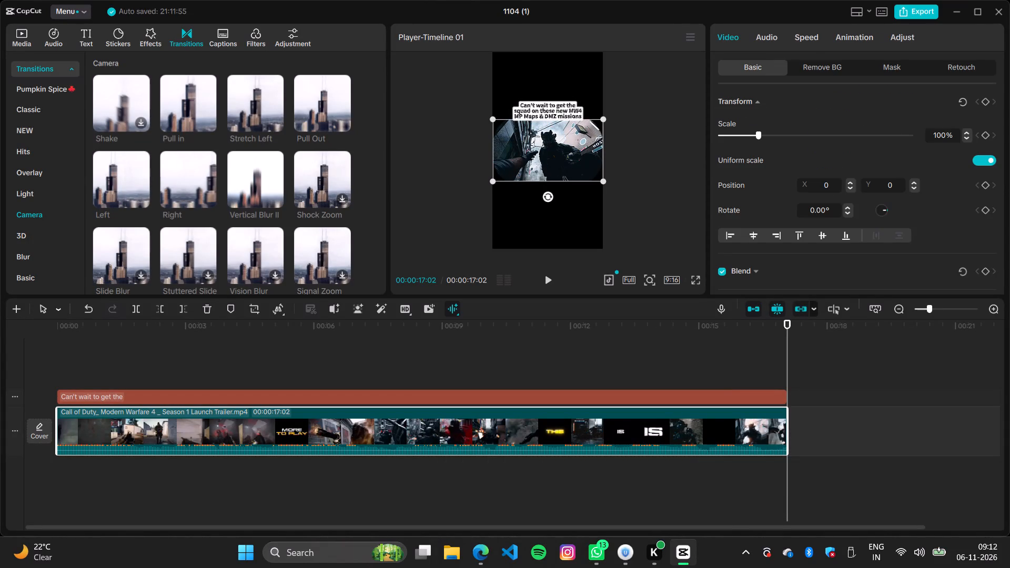
drag(439, 399, 1009, 392)
drag(630, 396, 669, 399)
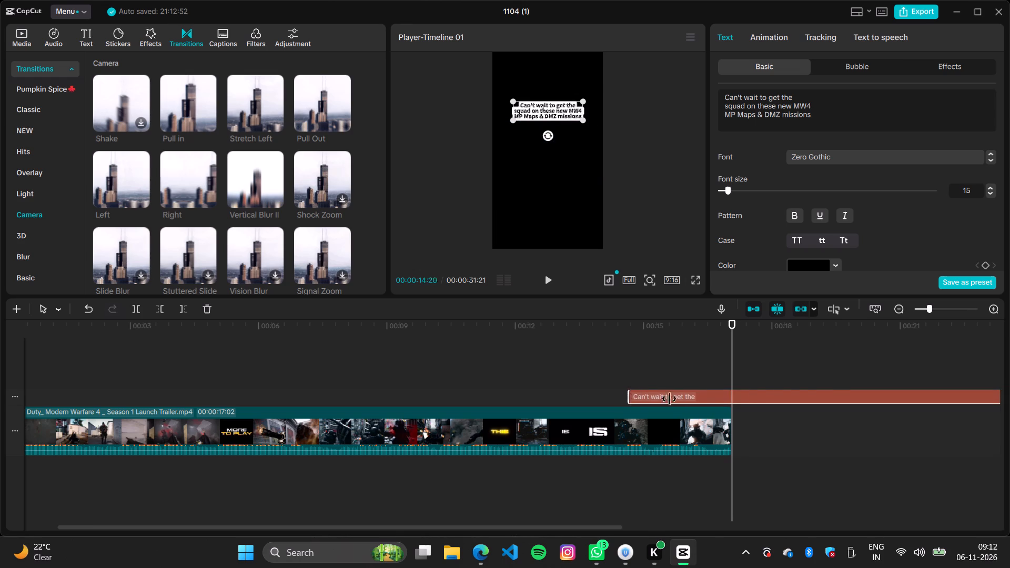
drag(669, 399, 784, 389)
click(667, 437)
key(BackSpace)
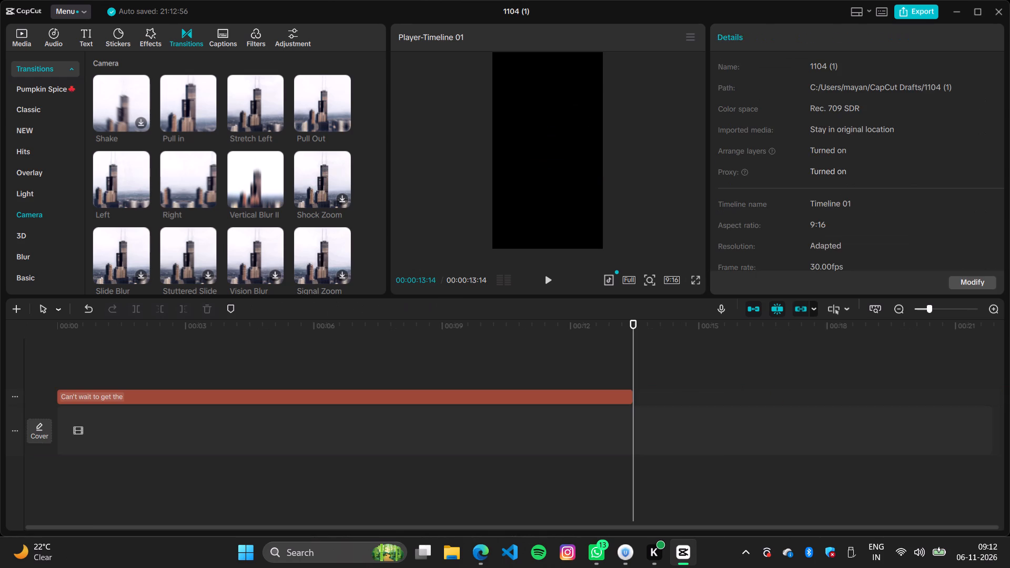
Add the full-length Call of Duty trailer from the project media to the main track at the timeline's start.
click(166, 339)
drag(633, 369, 22, 432)
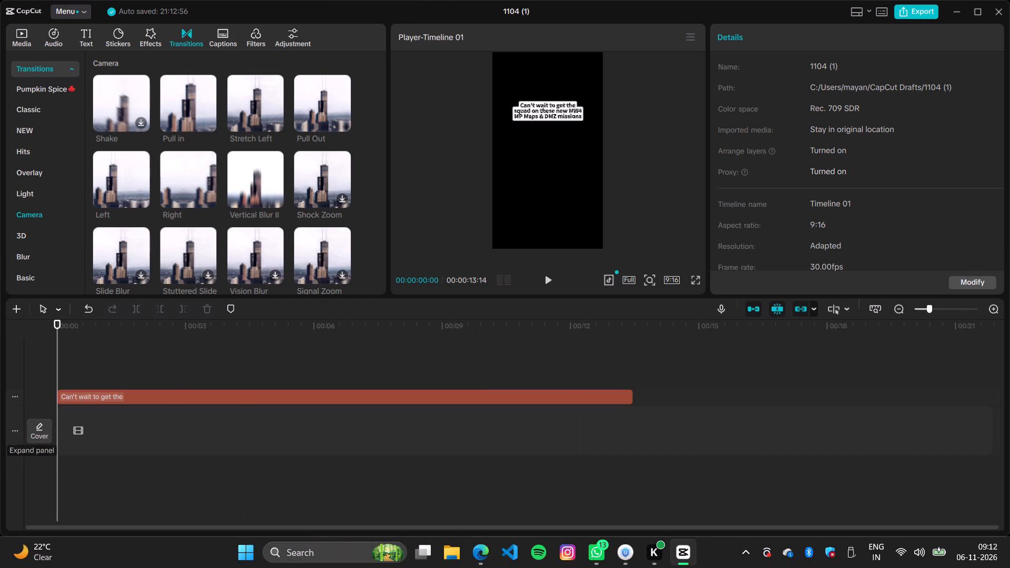
click(148, 398)
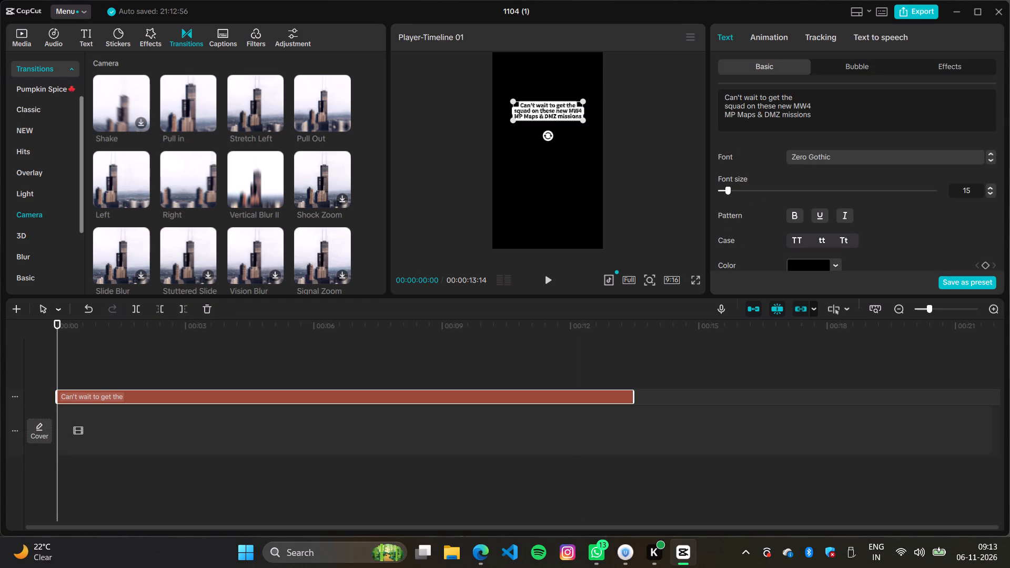
click(24, 36)
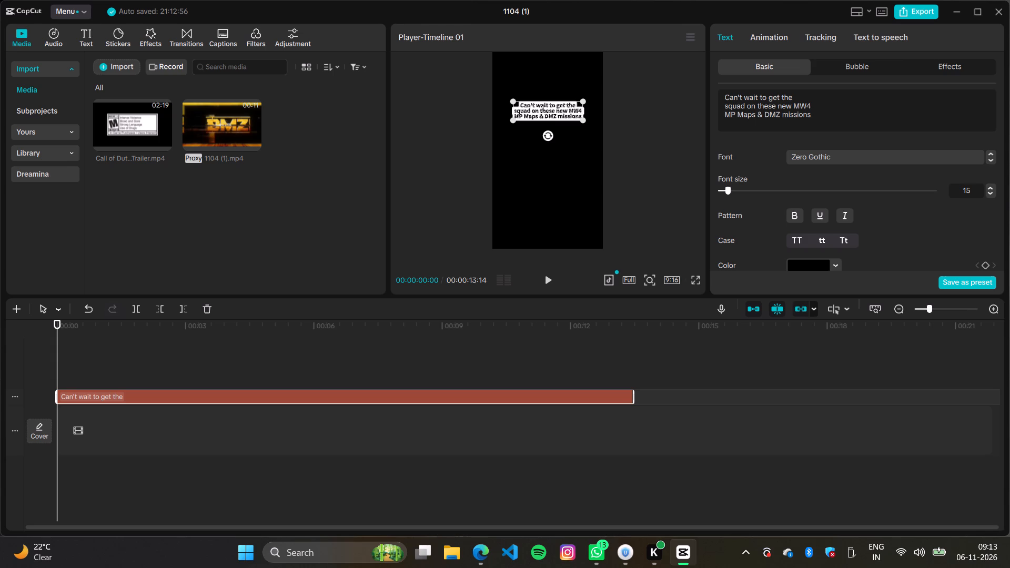
click(164, 141)
Scrub through the first minute of the full trailer to look for usable footage, and return to its opening seconds.
click(454, 344)
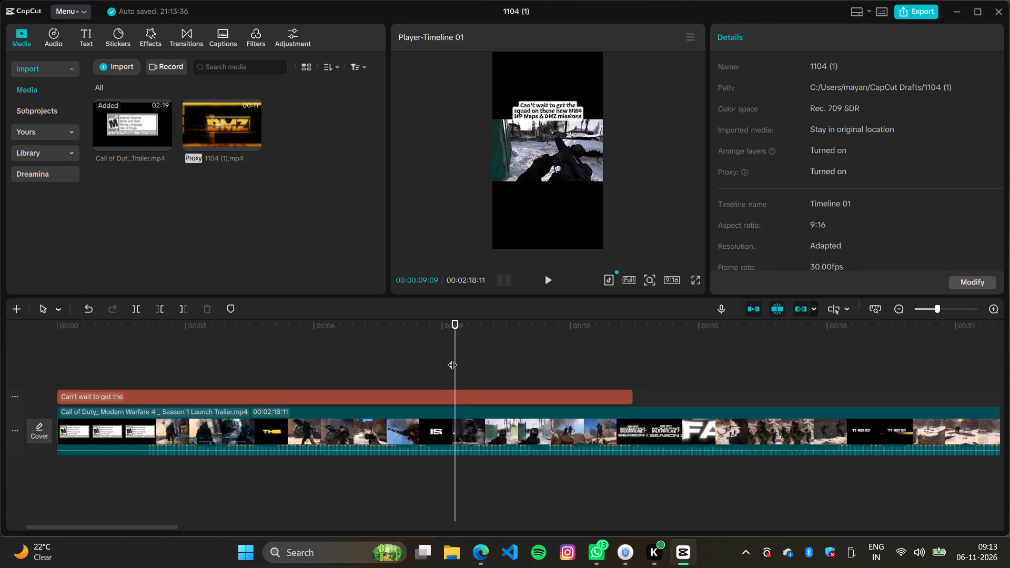
drag(454, 359, 1009, 372)
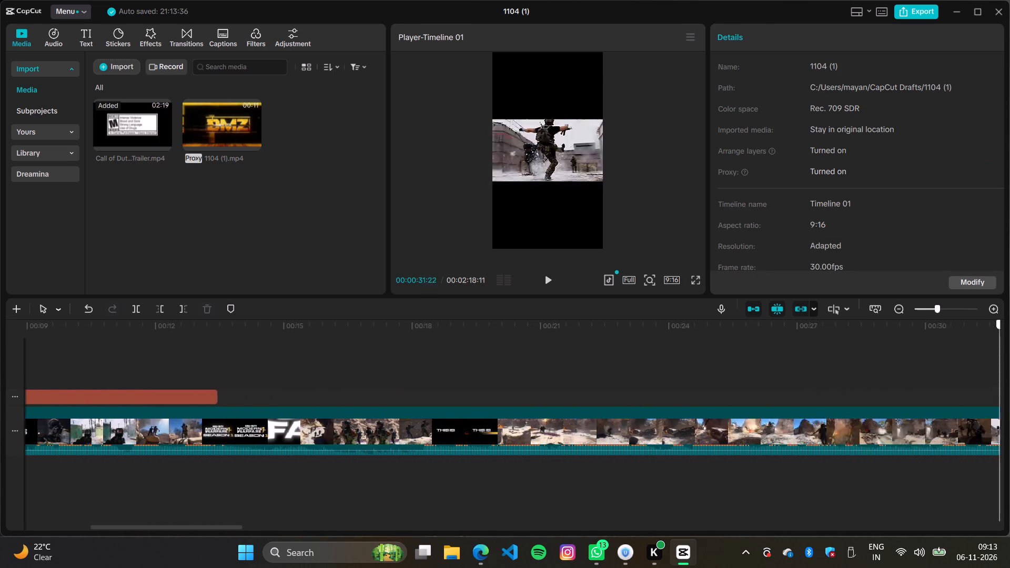
drag(1009, 372, 1009, 391)
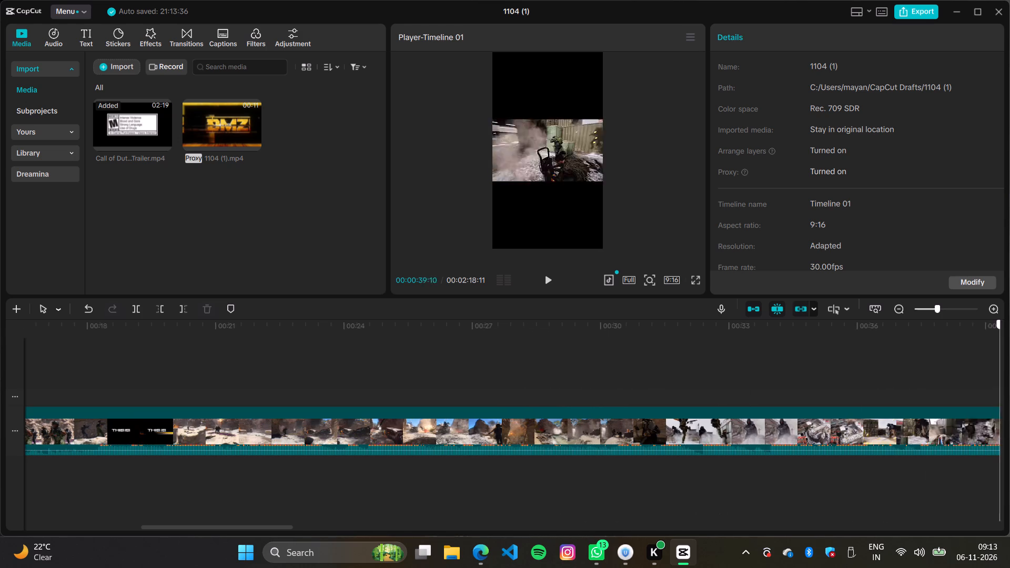
drag(1009, 391, 723, 401)
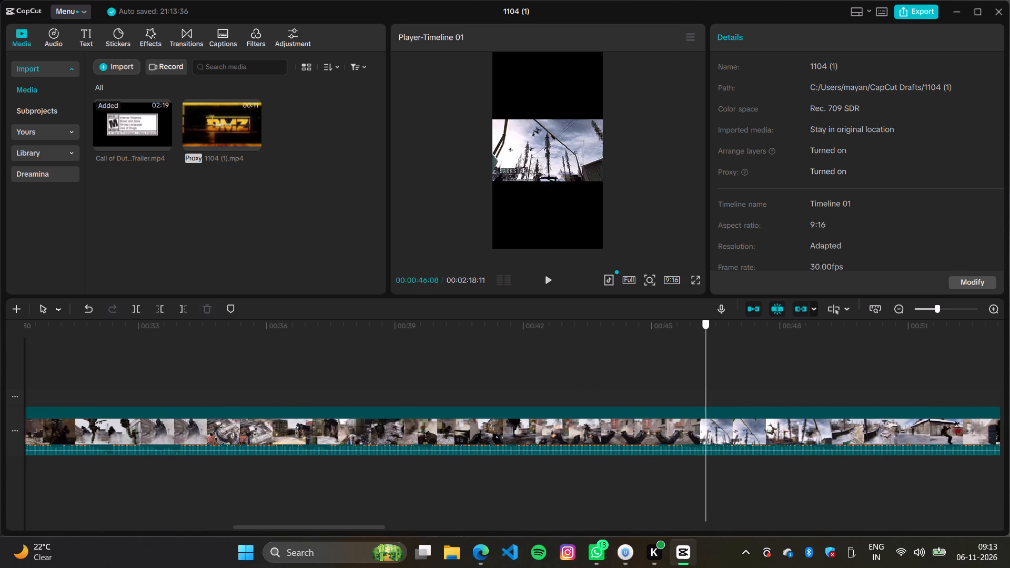
drag(723, 401, 610, 413)
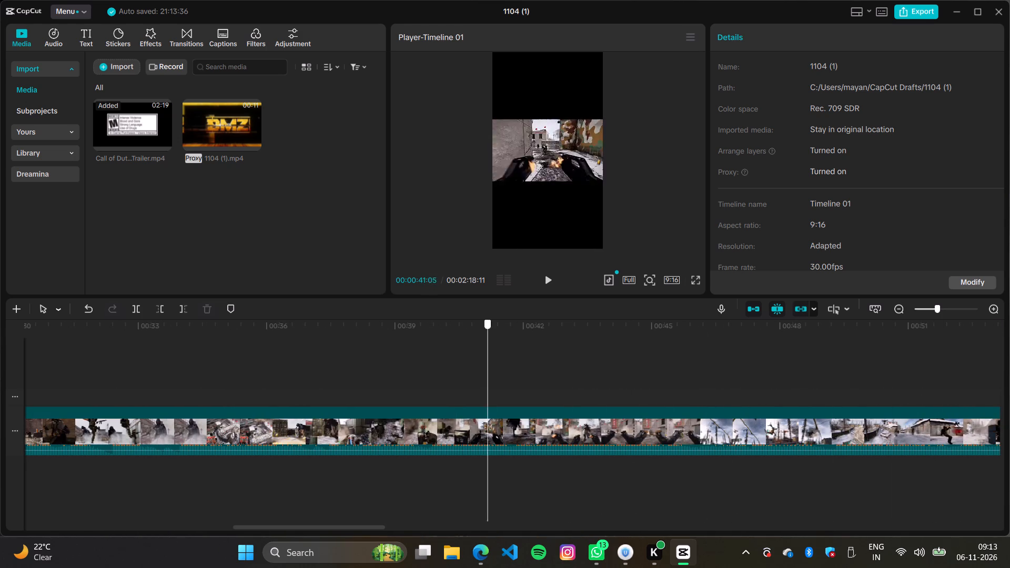
drag(610, 413, 871, 419)
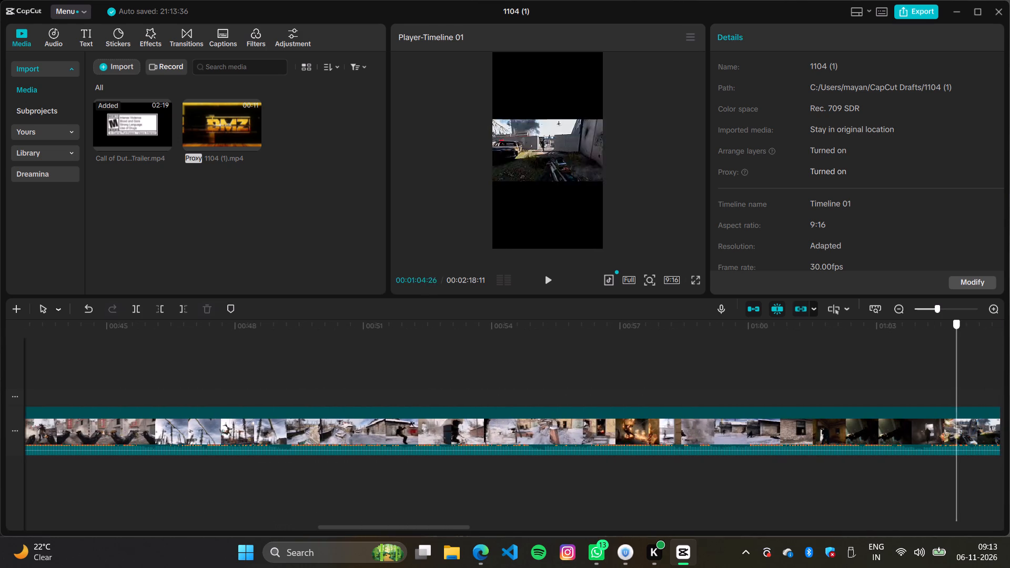
drag(871, 419, 0, 444)
click(279, 371)
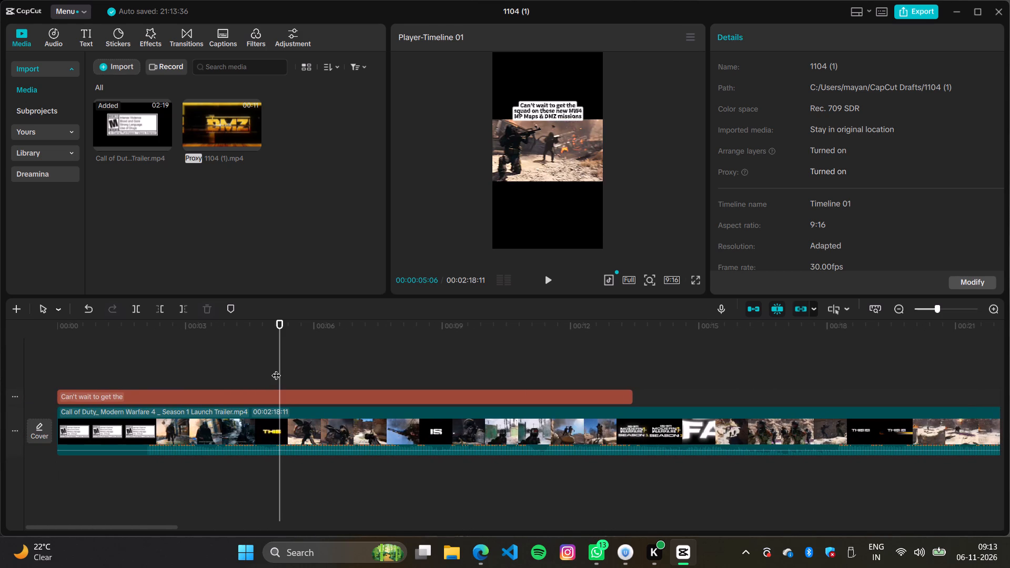
drag(278, 367, 150, 380)
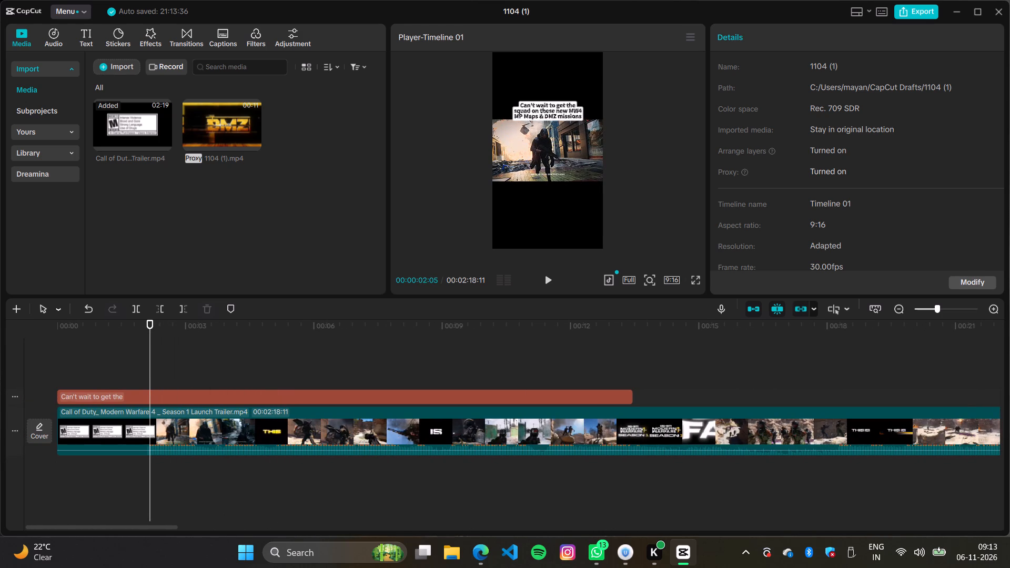
Copy the "Can't wait to get the" caption and delete it from the timeline.
click(171, 394)
key(ctrl+c)
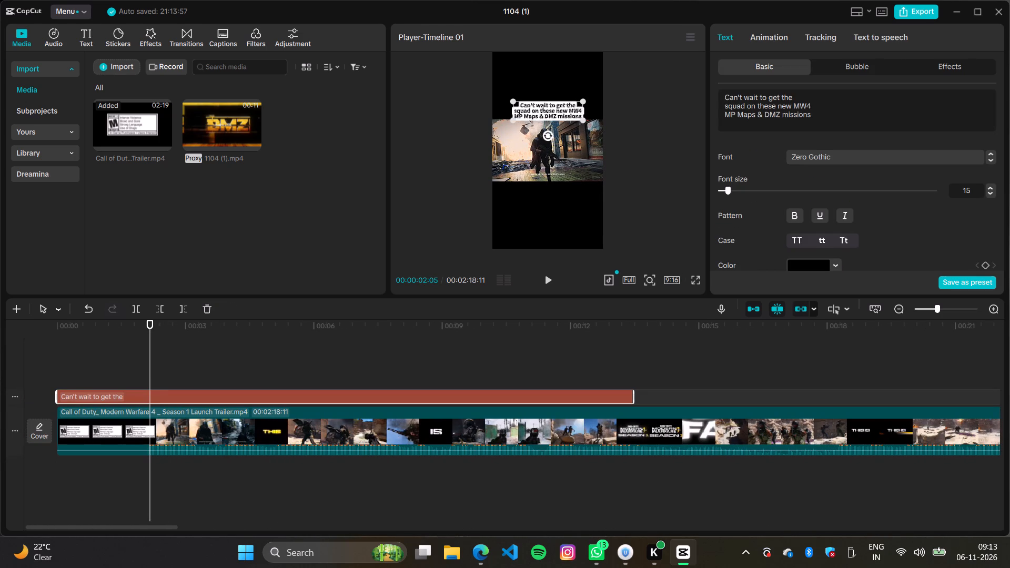
click(210, 367)
click(221, 398)
key(BackSpace)
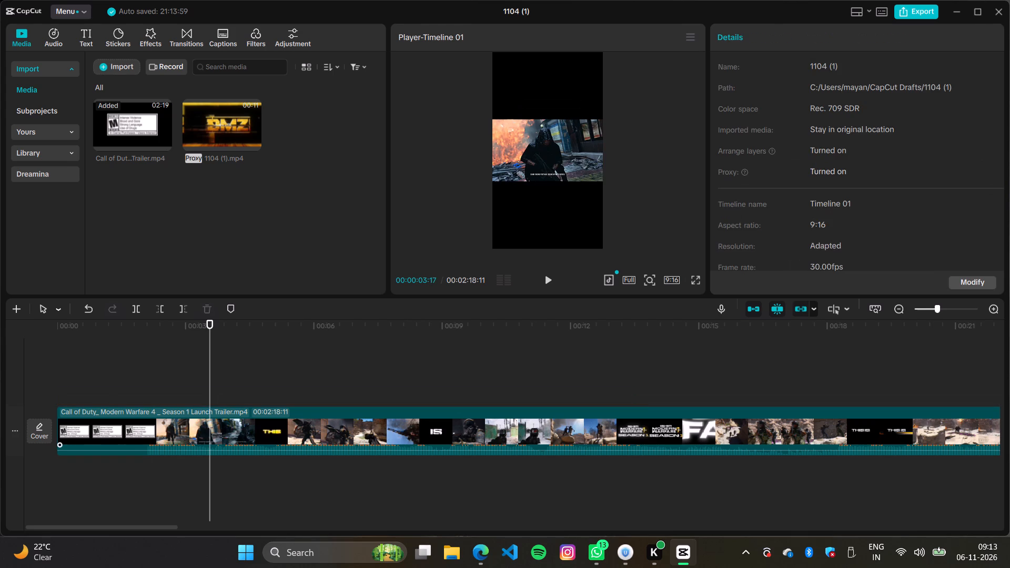
Split the trailer at 00:00:04:24, during the yellow "THIS" title.
click(226, 417)
drag(211, 364, 381, 370)
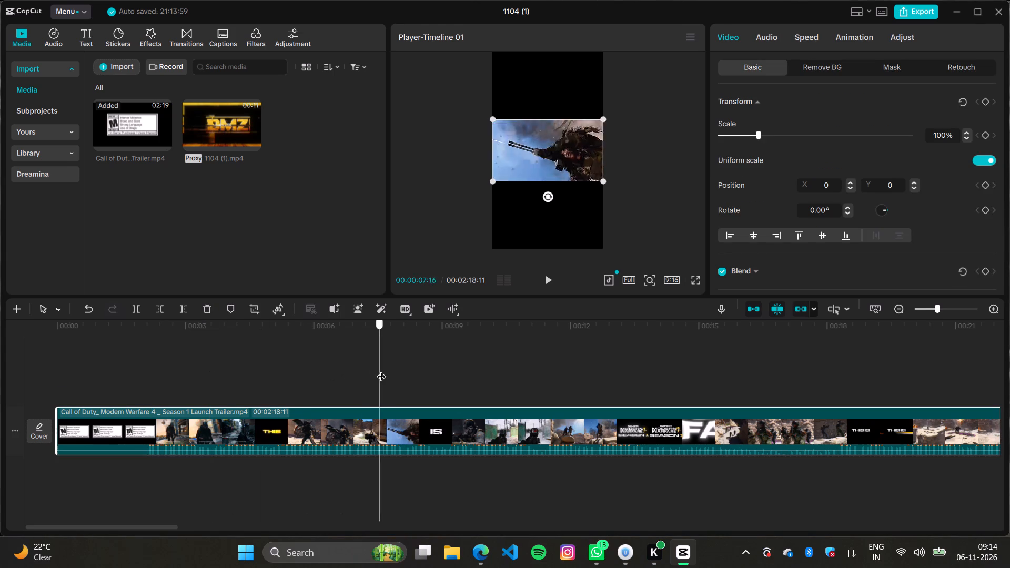
drag(381, 370, 249, 371)
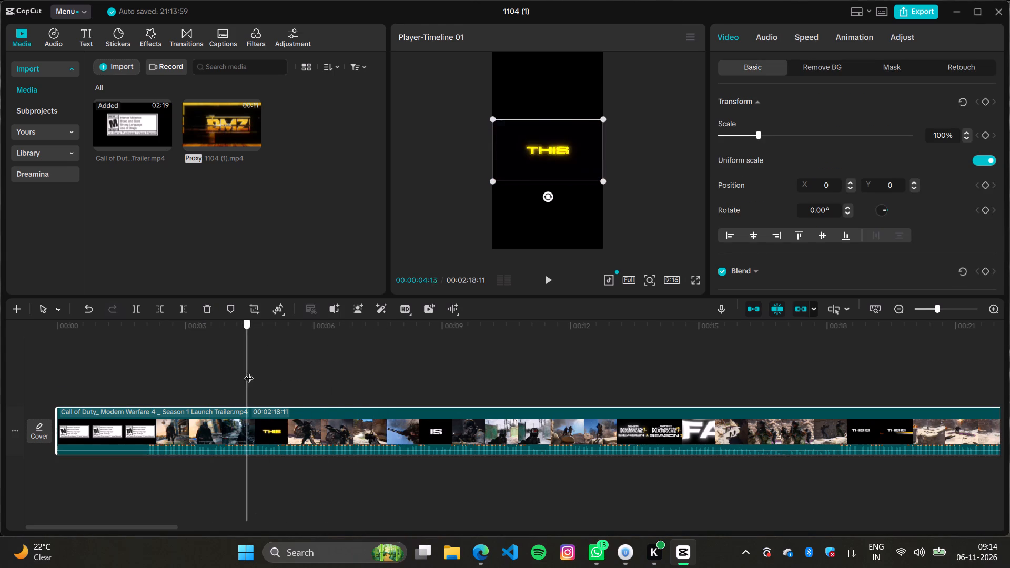
drag(249, 371, 267, 374)
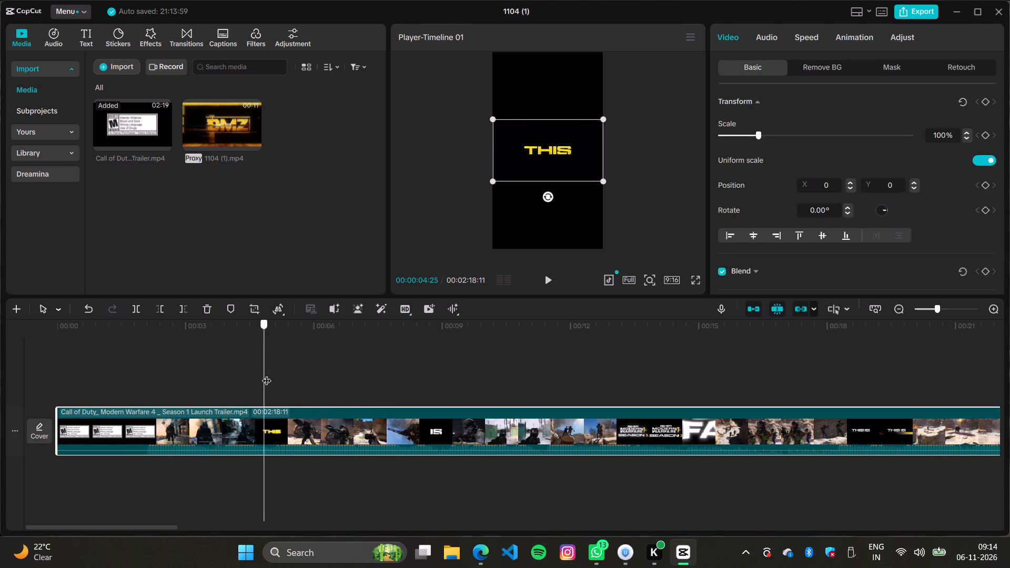
drag(267, 374, 262, 375)
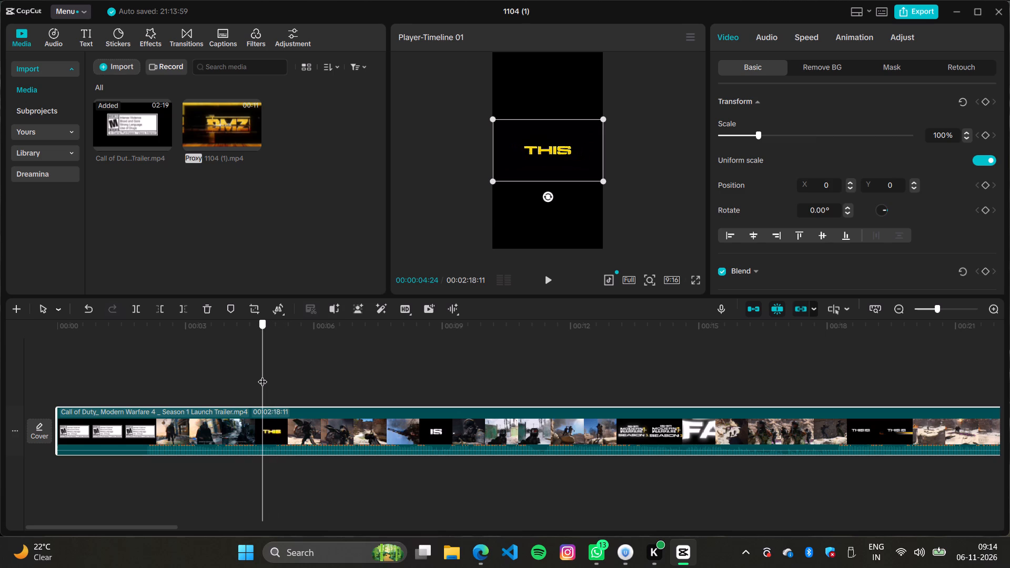
drag(262, 375, 277, 376)
key(ctrl+b)
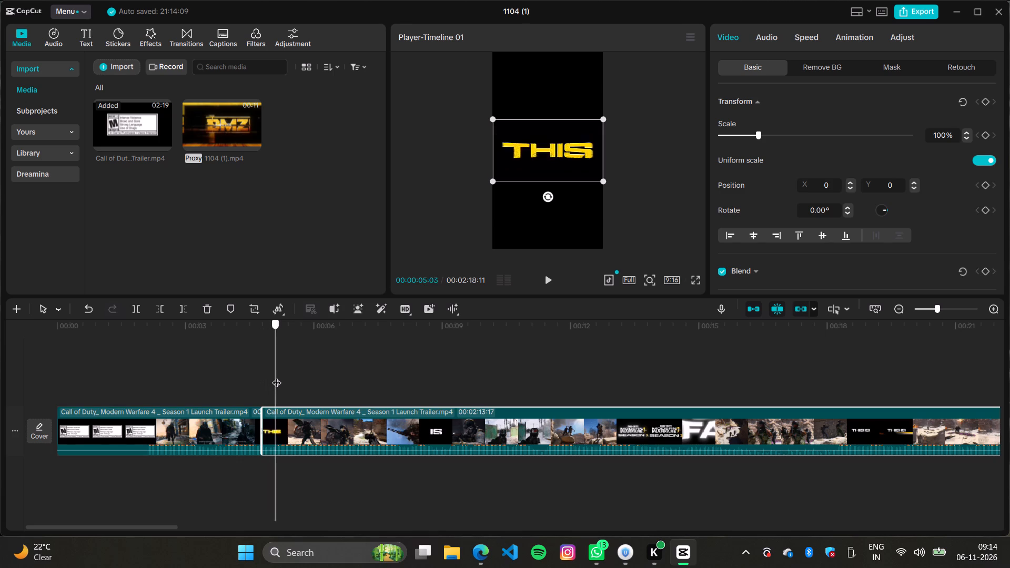
Split the remaining trailer footage at 00:00:06:11, 00:00:06:27 and about 00:00:08:08, where the "IS" title flashes.
drag(277, 376, 285, 380)
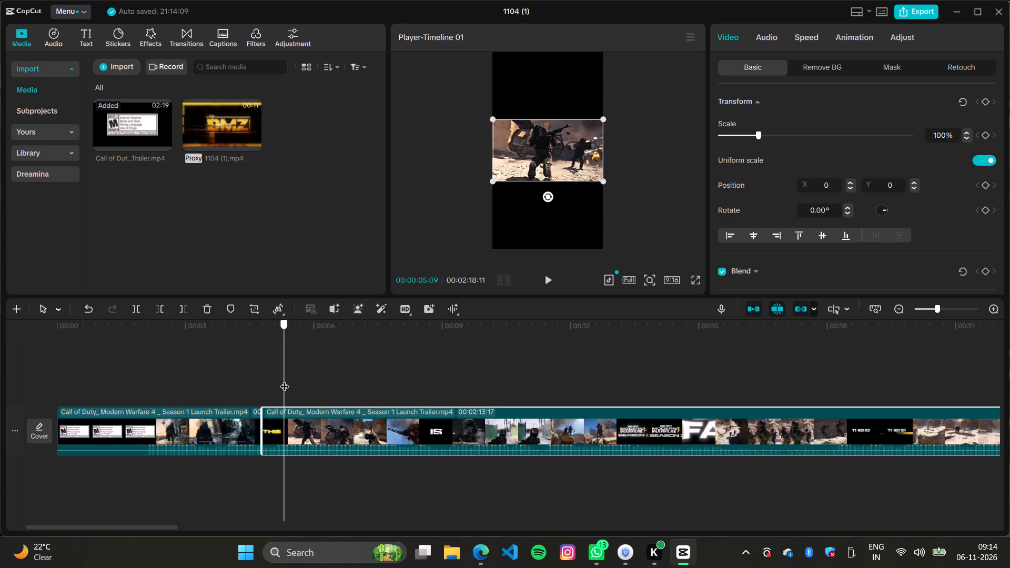
drag(285, 380, 319, 388)
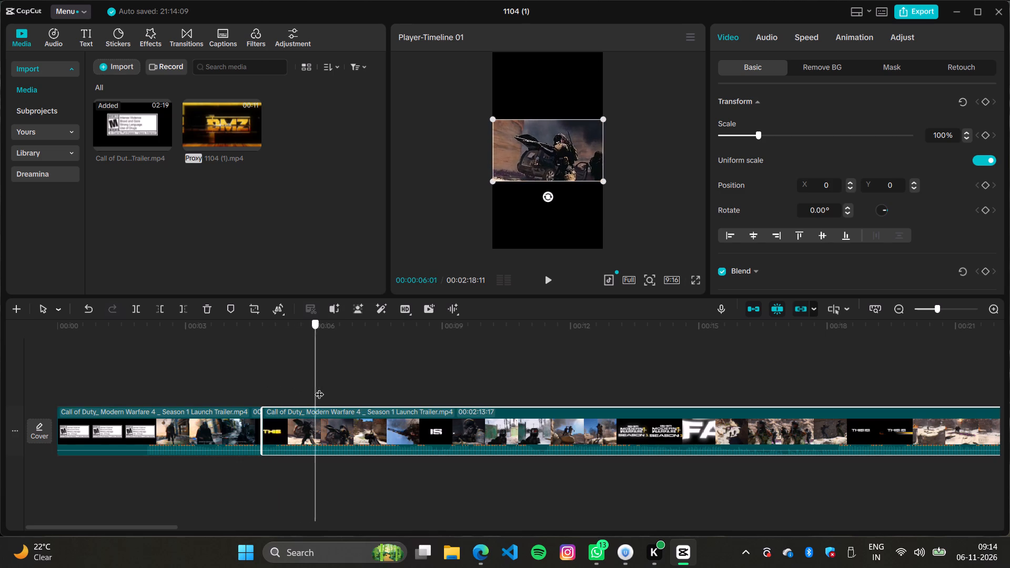
drag(319, 388, 331, 391)
key(ctrl+b)
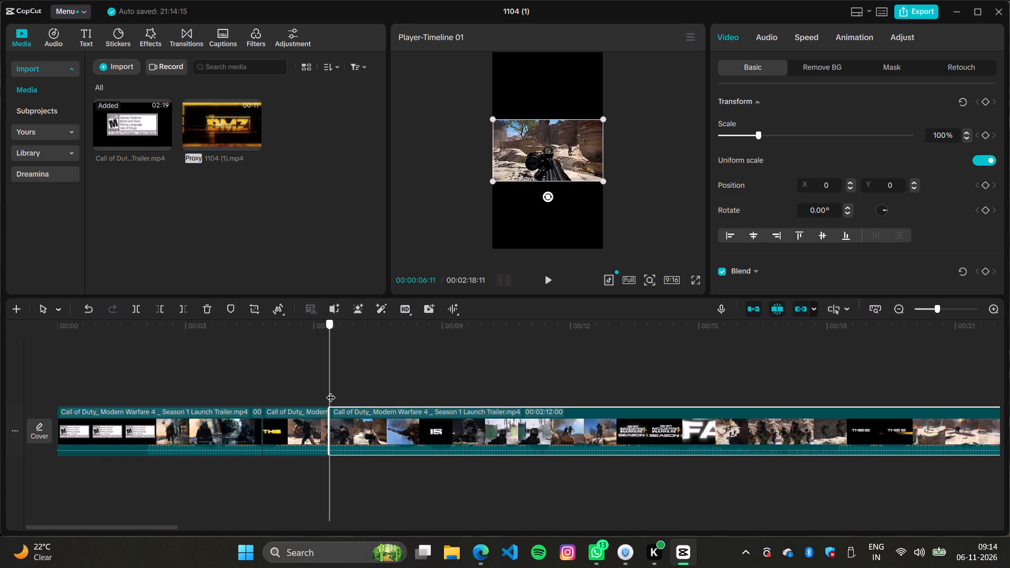
drag(331, 391, 353, 395)
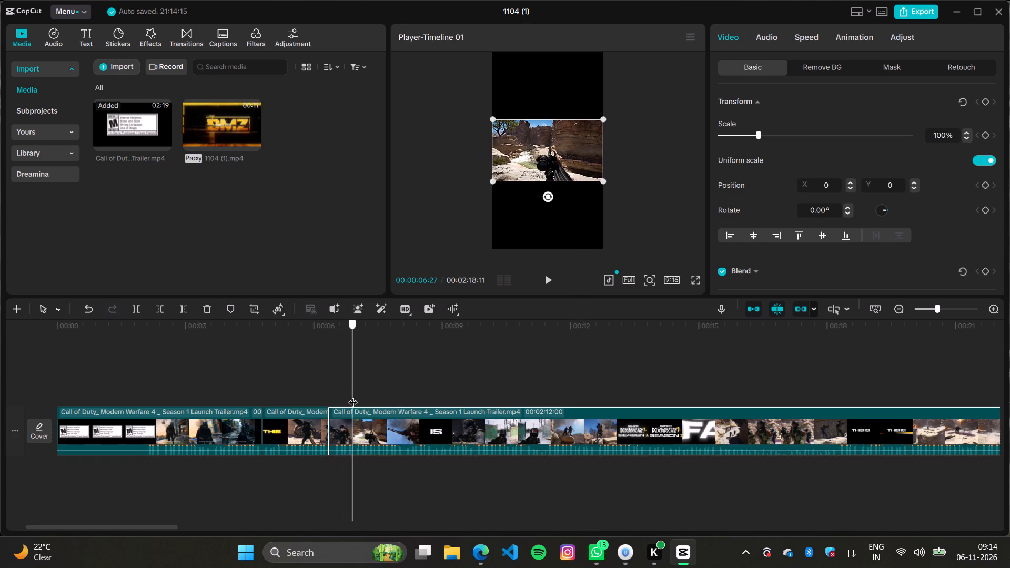
drag(353, 395, 380, 397)
key(ctrl+b)
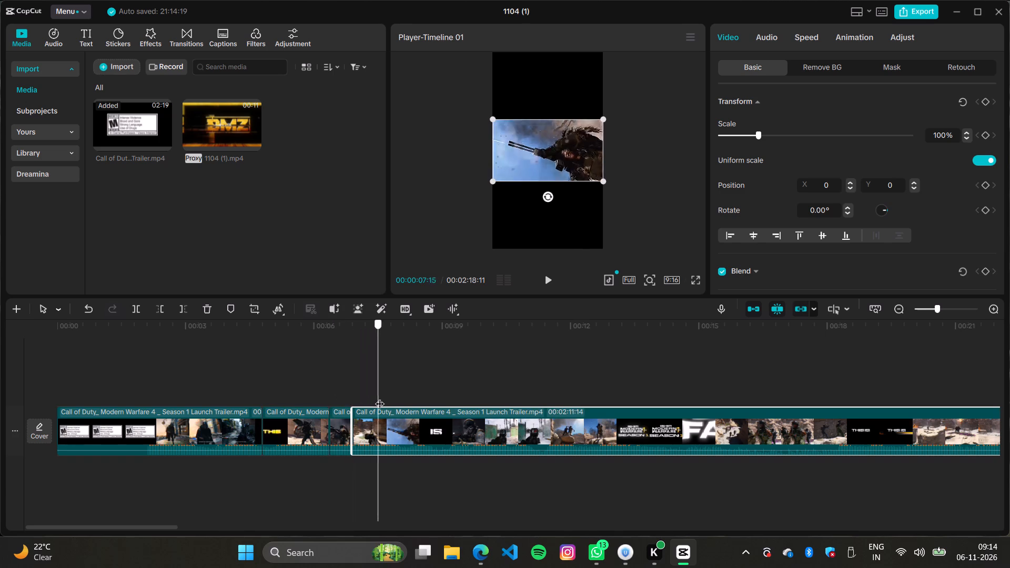
drag(380, 397, 406, 402)
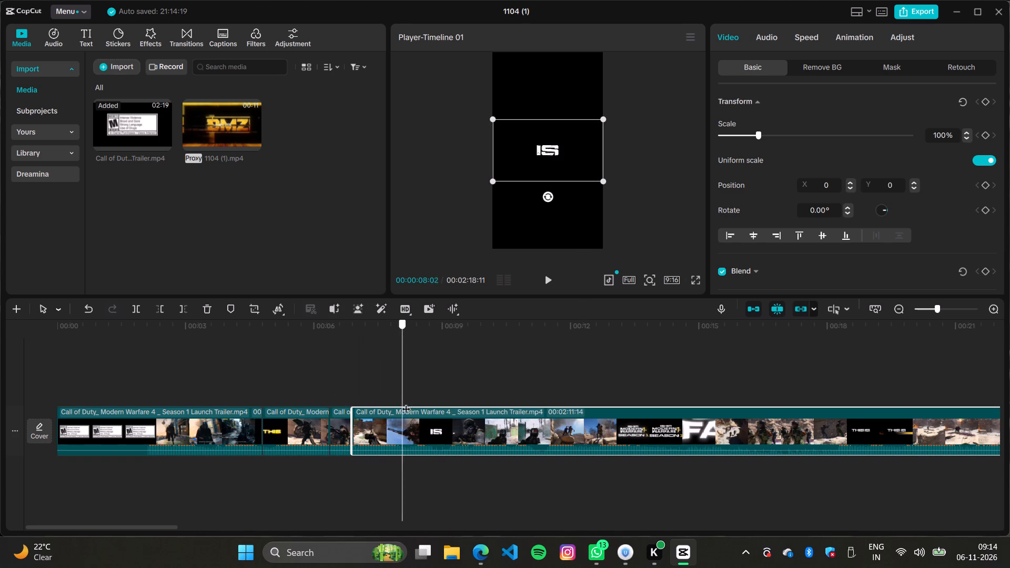
drag(406, 402, 411, 402)
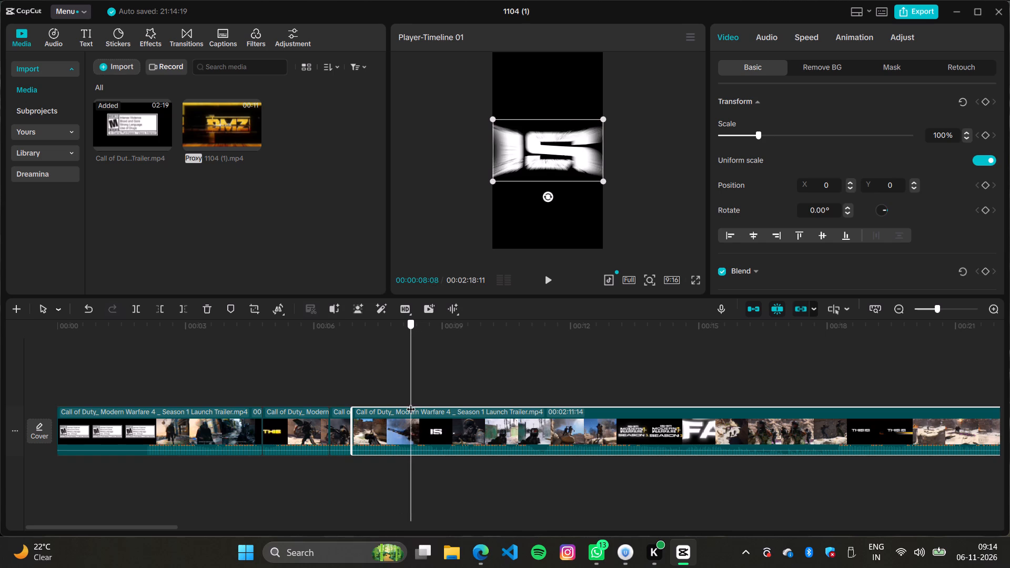
drag(411, 402, 226, 419)
key(ctrl+b)
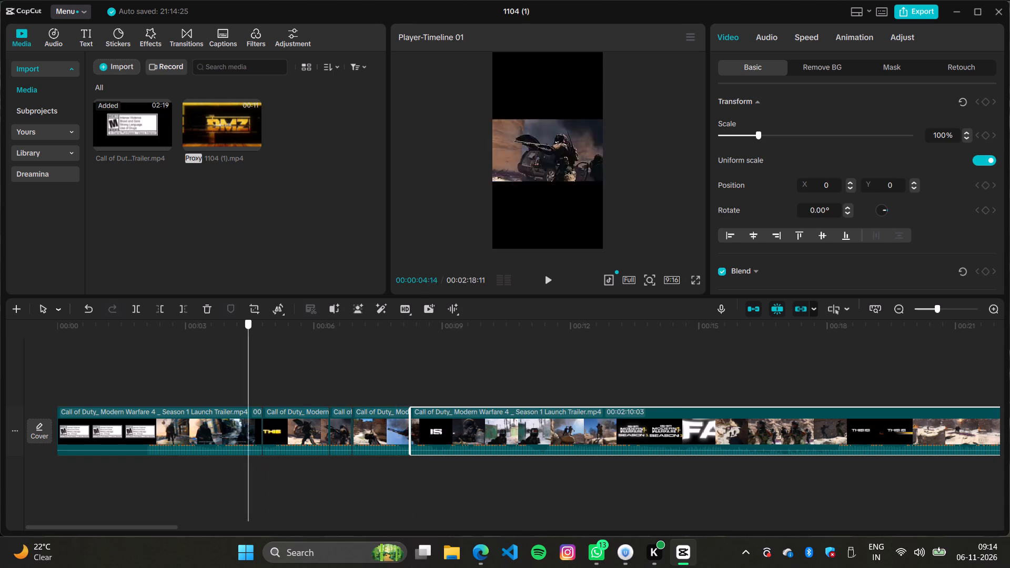
Delete the opening trailer segment with the rating screen, ahead of the "THIS" title.
drag(226, 419, 214, 418)
click(214, 418)
key(BackSpace)
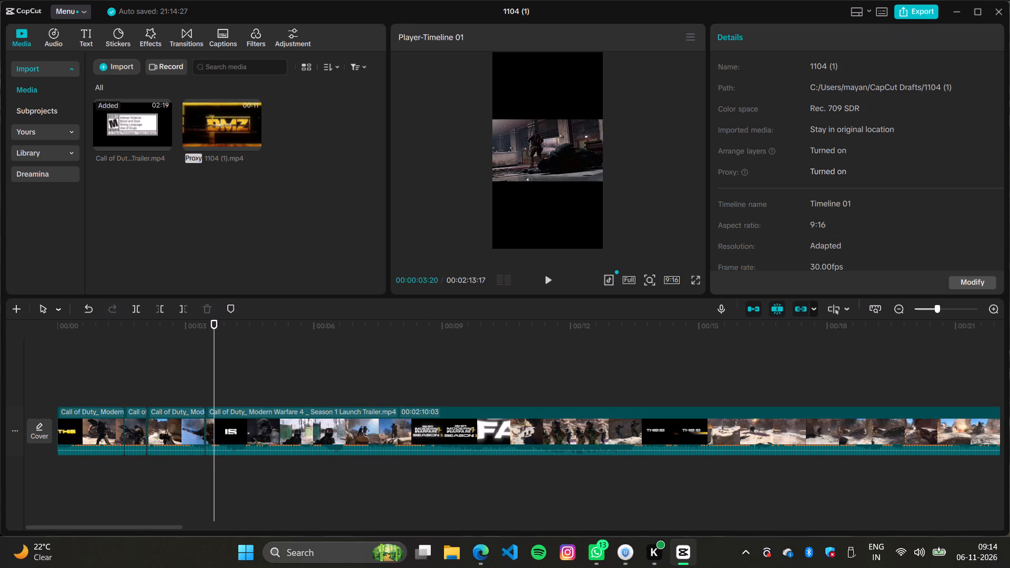
Play back the short segments from about 00:00:01:11 to the "IS" title to check where the cuts fall.
click(160, 432)
click(90, 428)
click(116, 373)
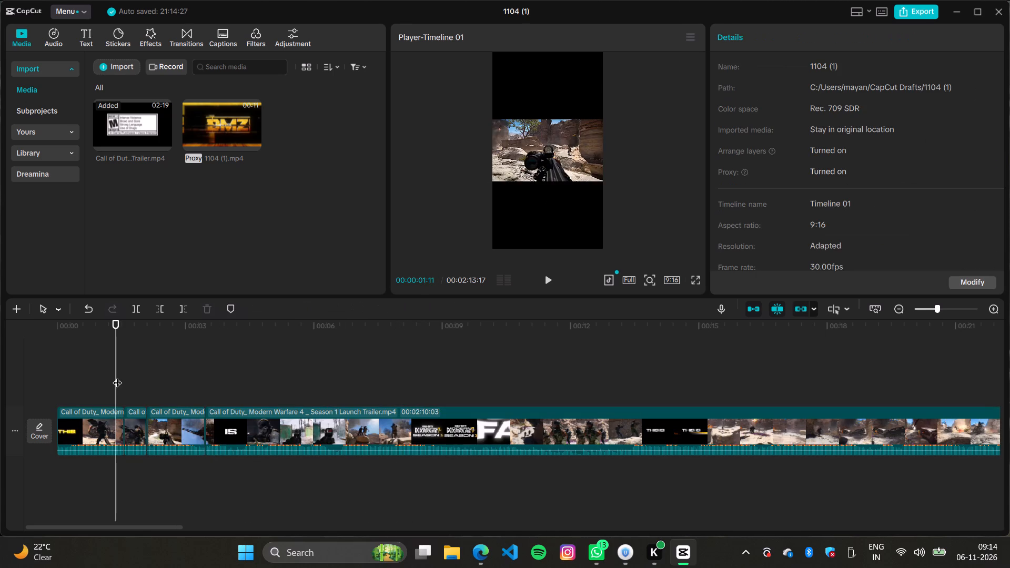
key(space)
key(space)
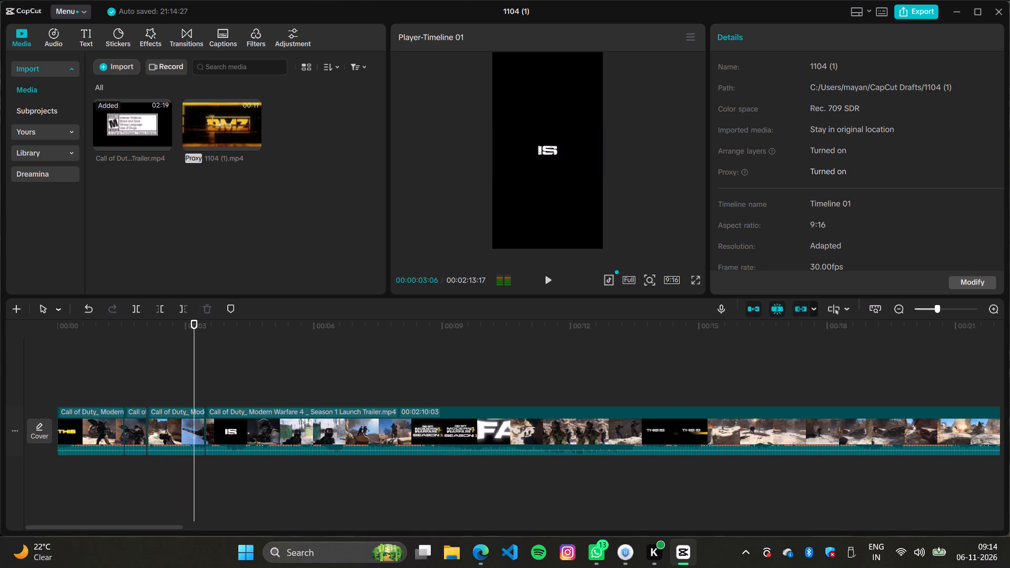
key(space)
key(space)
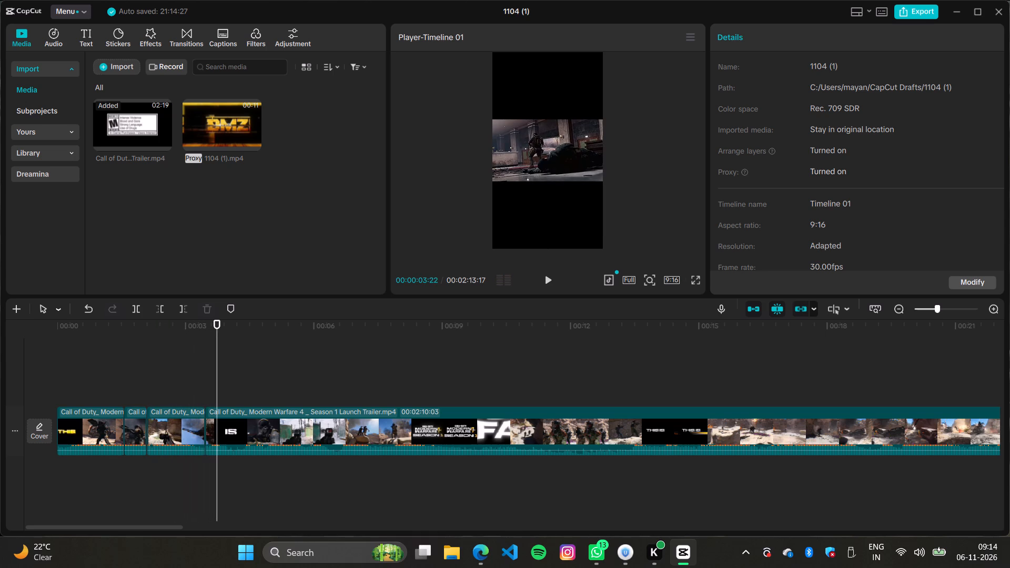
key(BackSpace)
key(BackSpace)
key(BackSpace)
Split the trailer footage from the "IS" title onward at 00:00:03:26, 00:00:04:24, about 00:00:05:08 and 00:00:05:19.
ctrl+drag(215, 374, 206, 378)
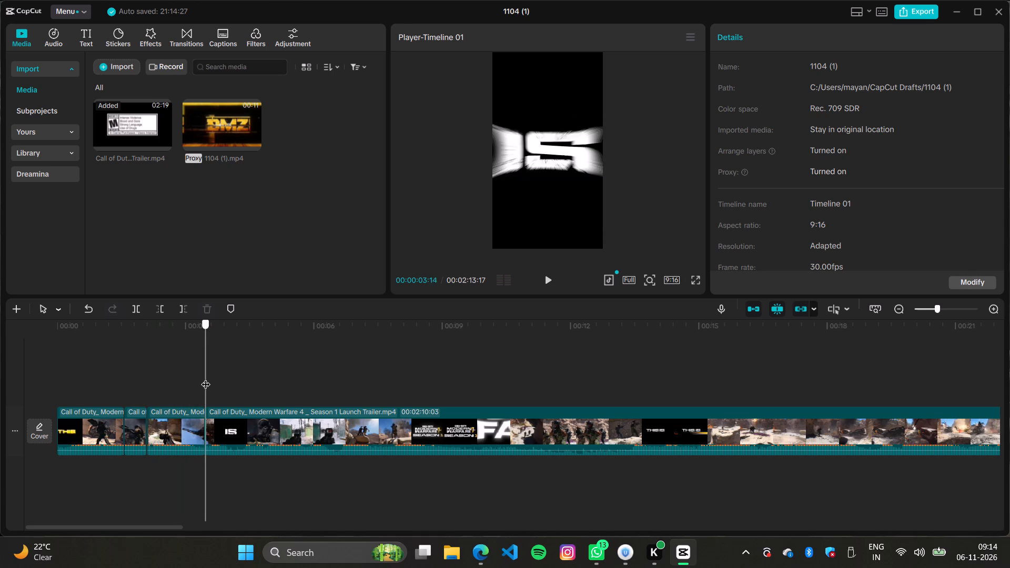
ctrl+drag(206, 378, 234, 391)
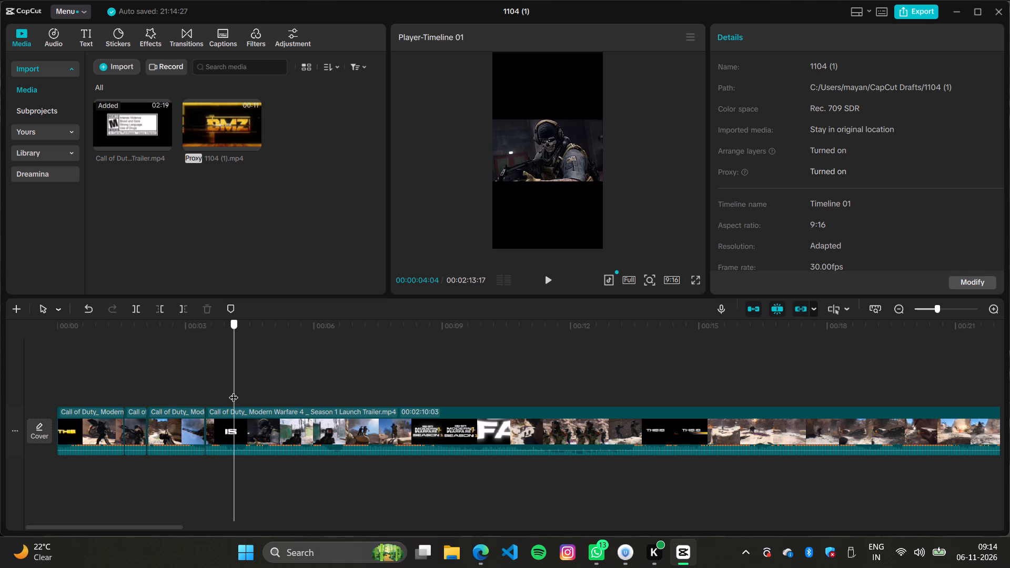
ctrl+drag(234, 391, 221, 388)
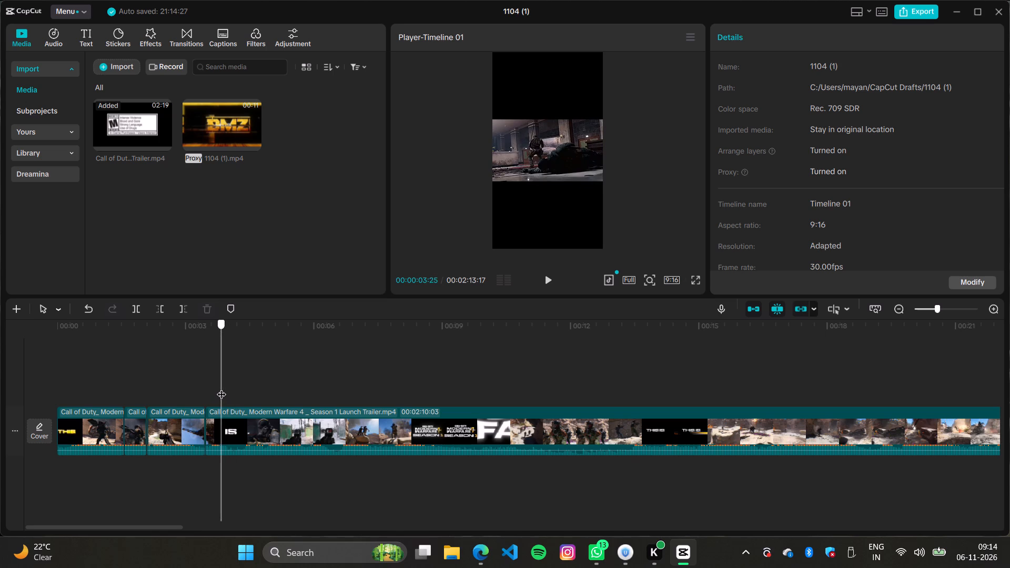
ctrl+drag(221, 388, 223, 388)
key(ctrl+b)
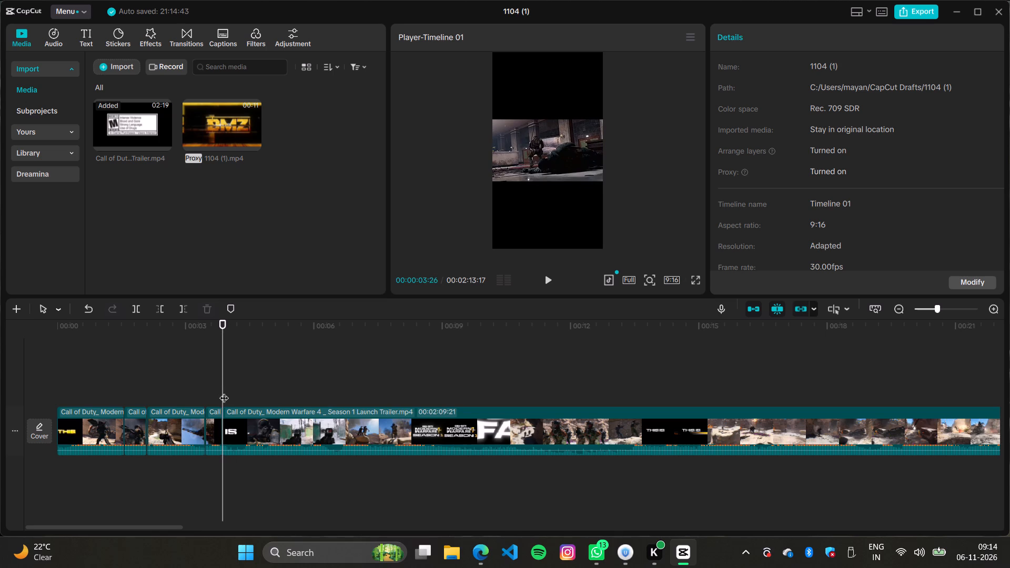
drag(221, 382, 262, 391)
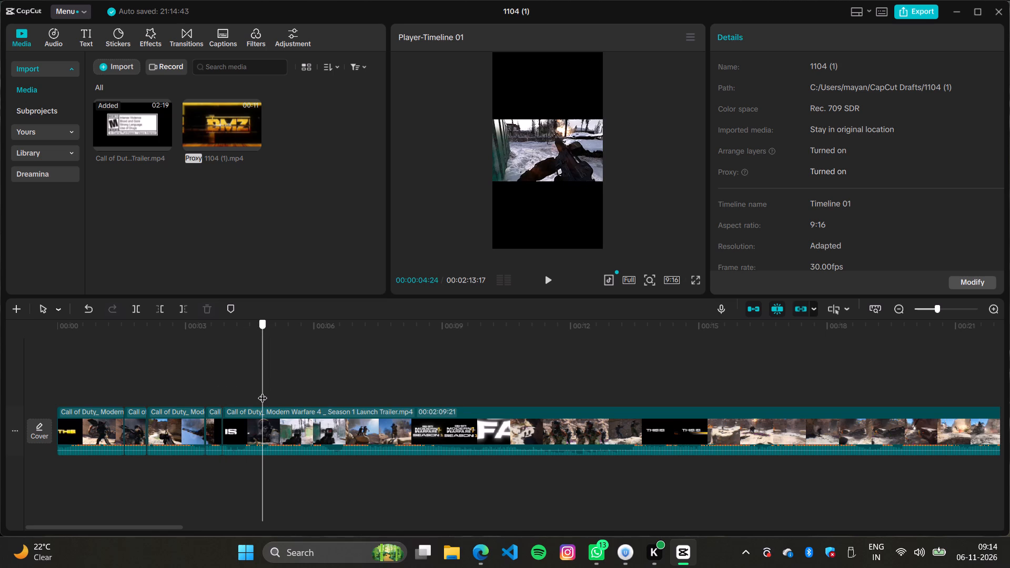
drag(262, 391, 281, 393)
key(ctrl+b)
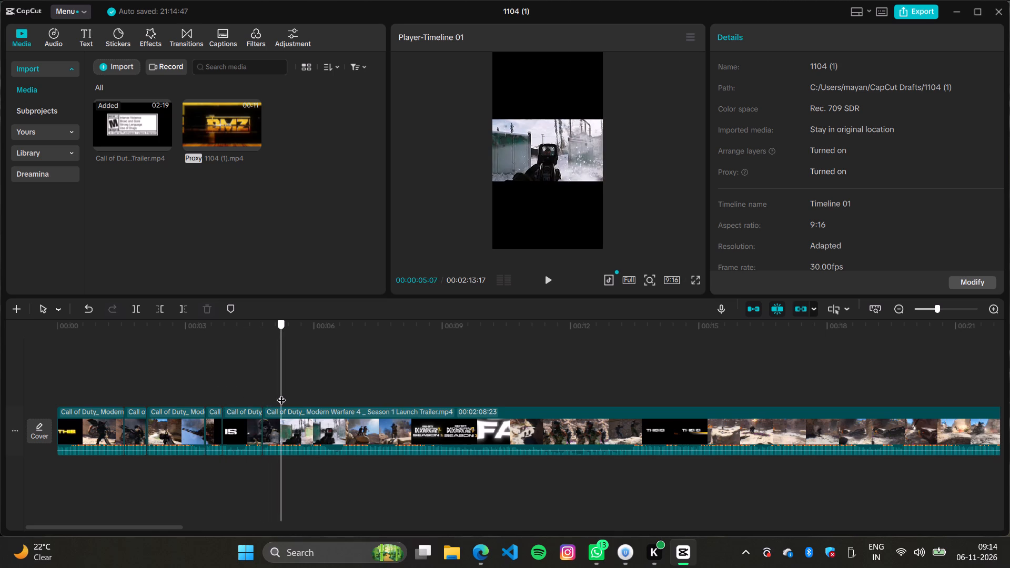
drag(281, 393, 305, 396)
key(ctrl+b)
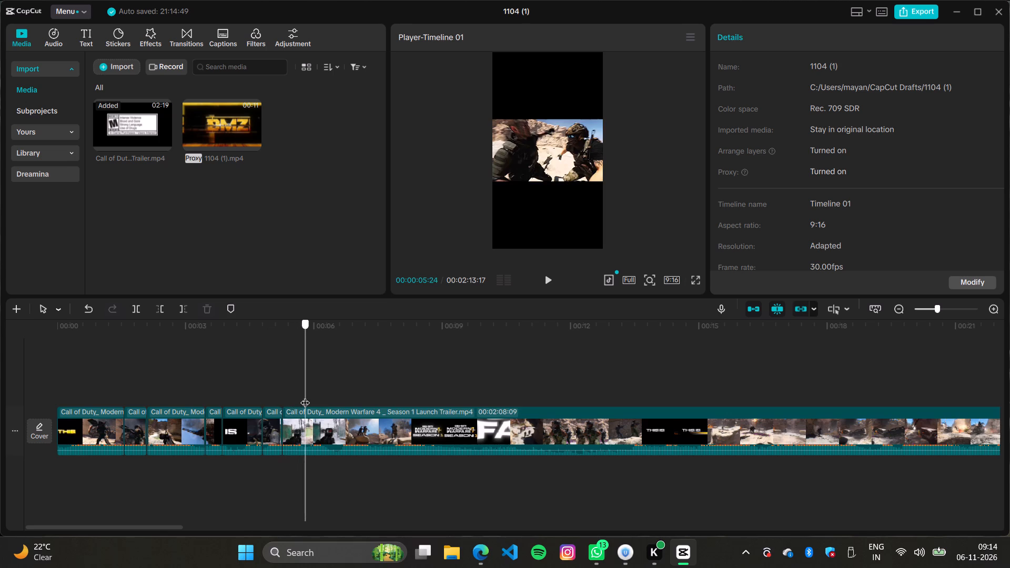
drag(305, 396, 298, 395)
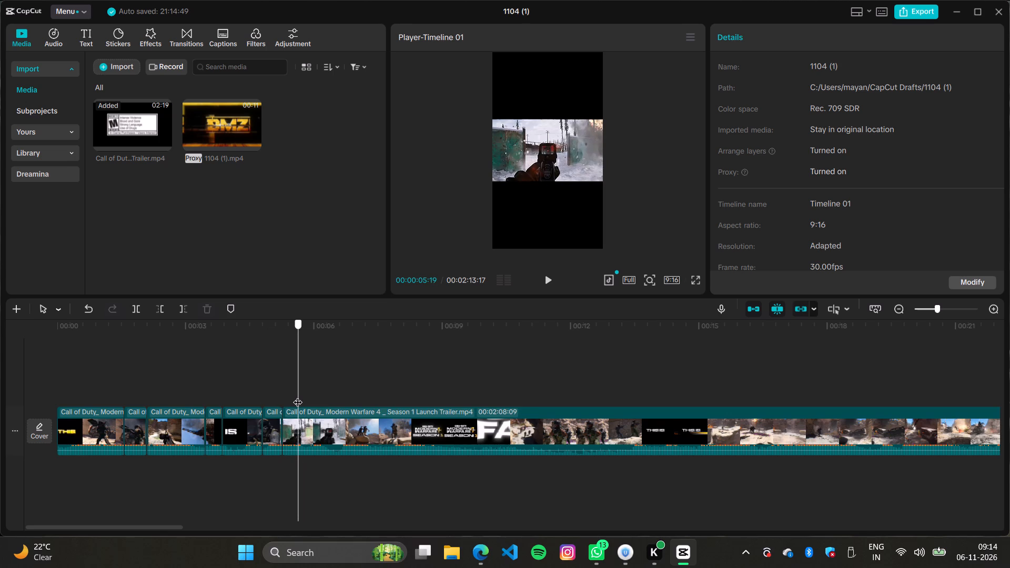
drag(298, 395, 468, 404)
key(ctrl+b)
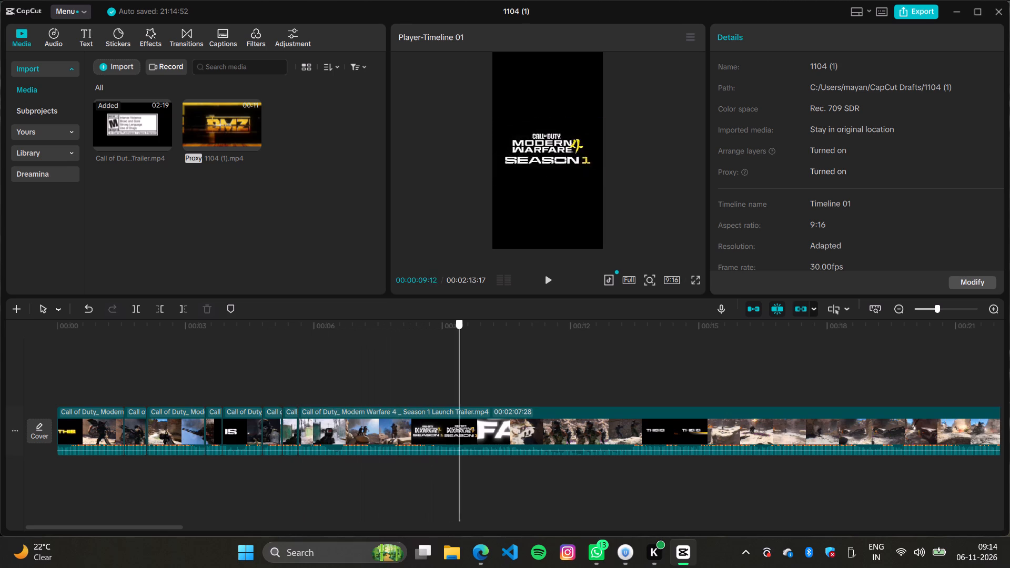
Split the long remaining trailer footage at 00:00:32:21 and about 00:00:33:00, isolating a brief first-person shooting shot.
drag(468, 404, 651, 403)
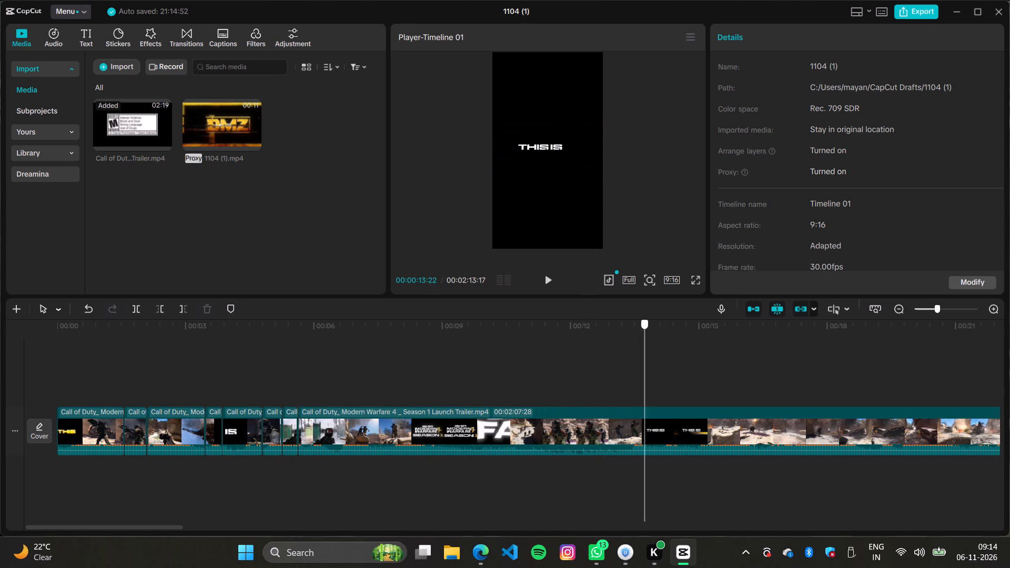
drag(651, 403, 721, 405)
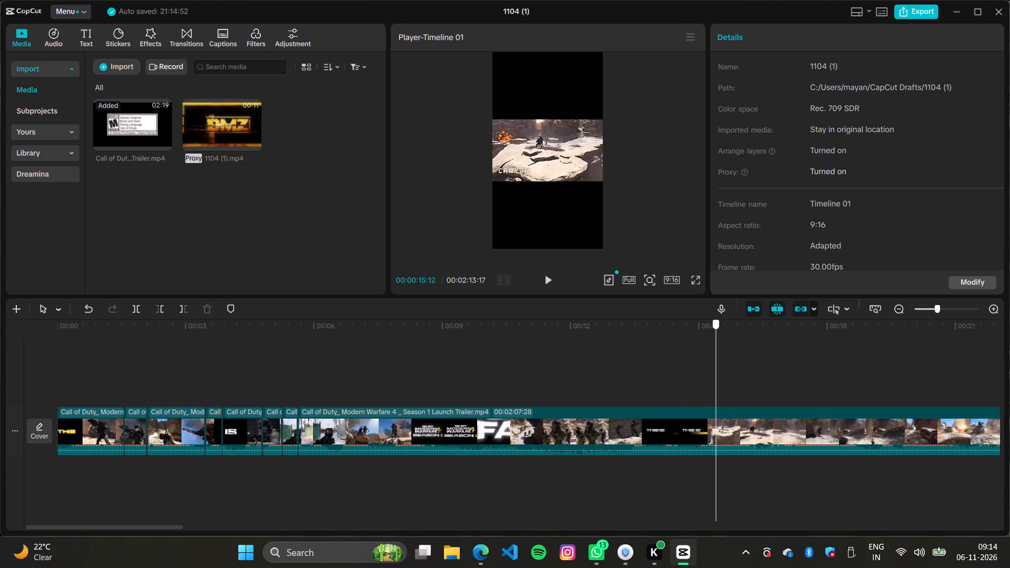
drag(721, 405, 1004, 386)
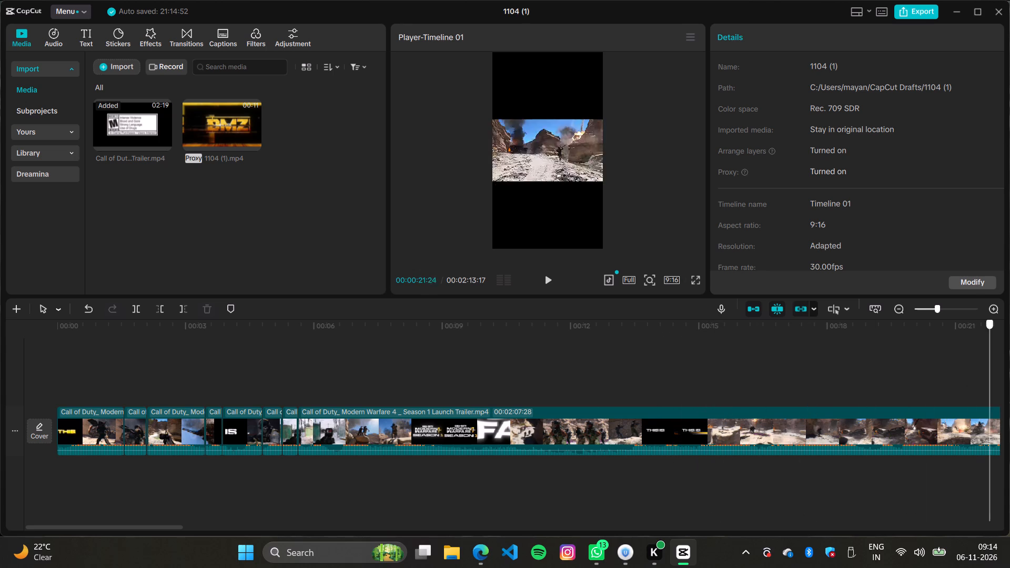
drag(1004, 386, 943, 387)
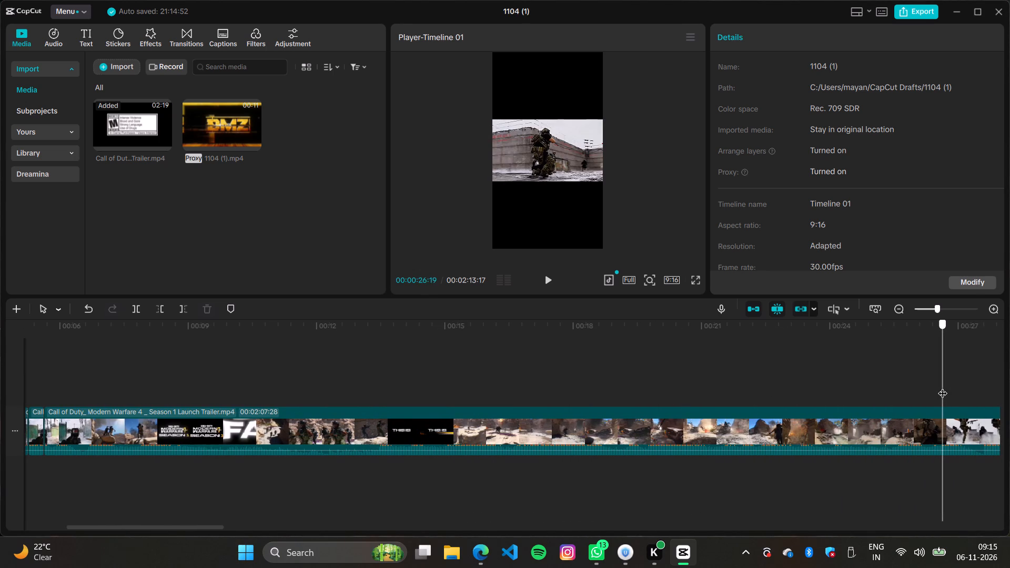
drag(943, 387, 975, 388)
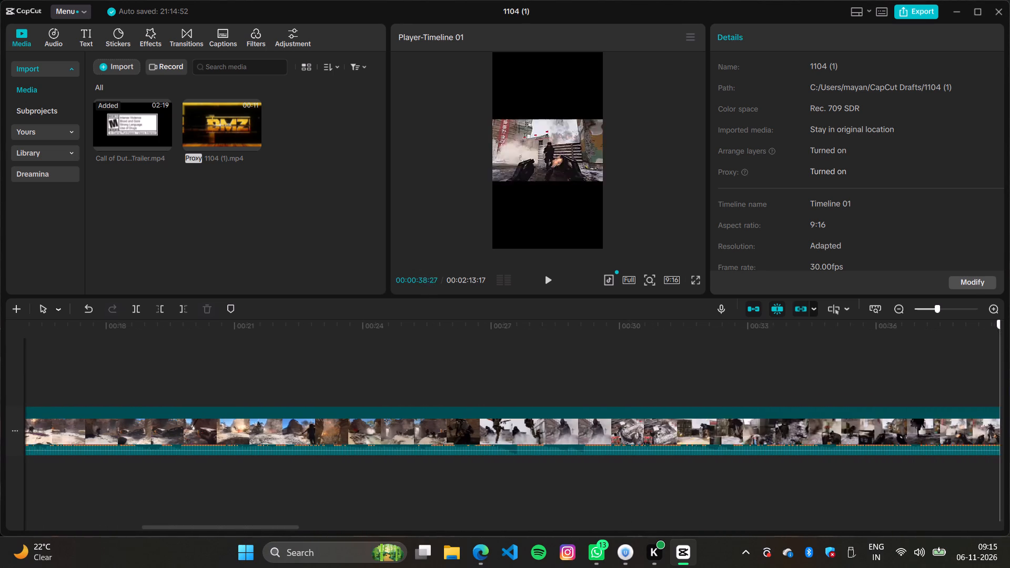
drag(975, 388, 410, 443)
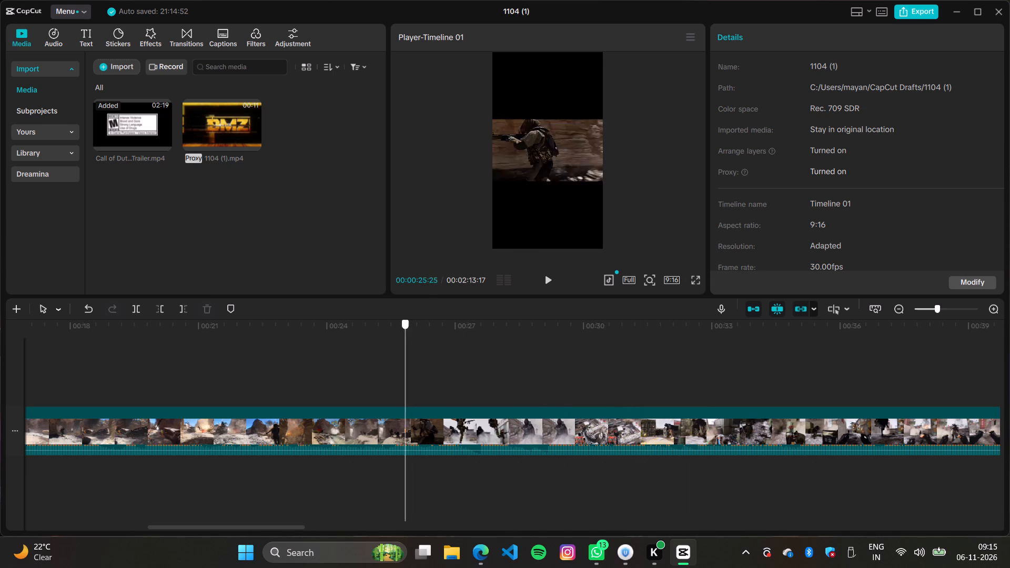
drag(410, 443, 665, 439)
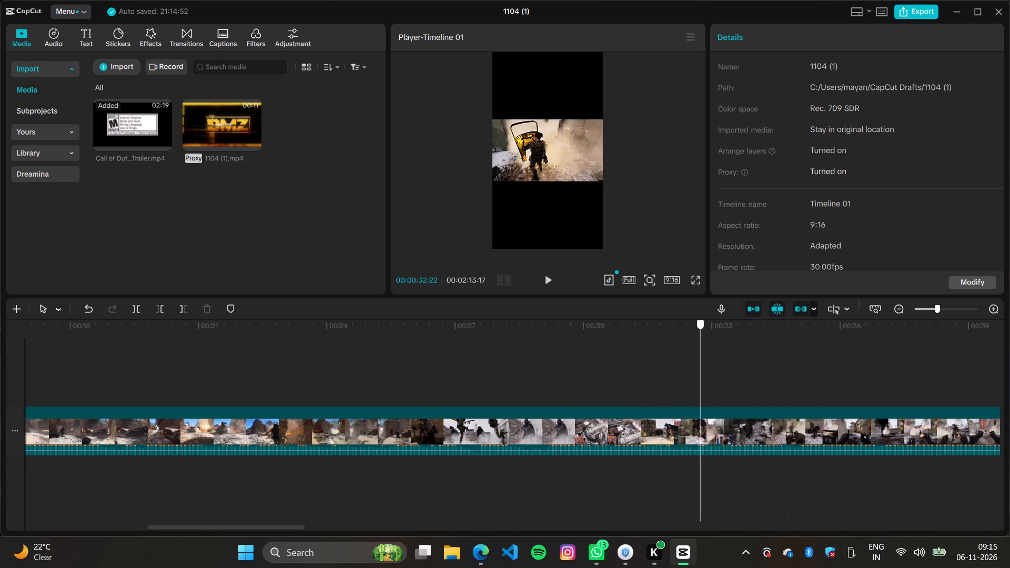
drag(665, 439, 675, 447)
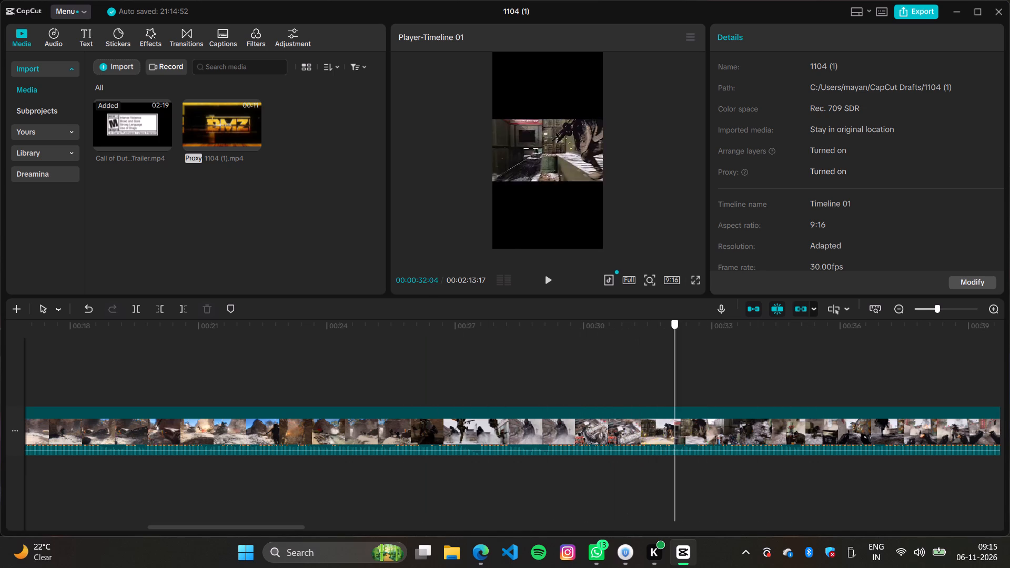
drag(675, 447, 700, 448)
key(ctrl+b)
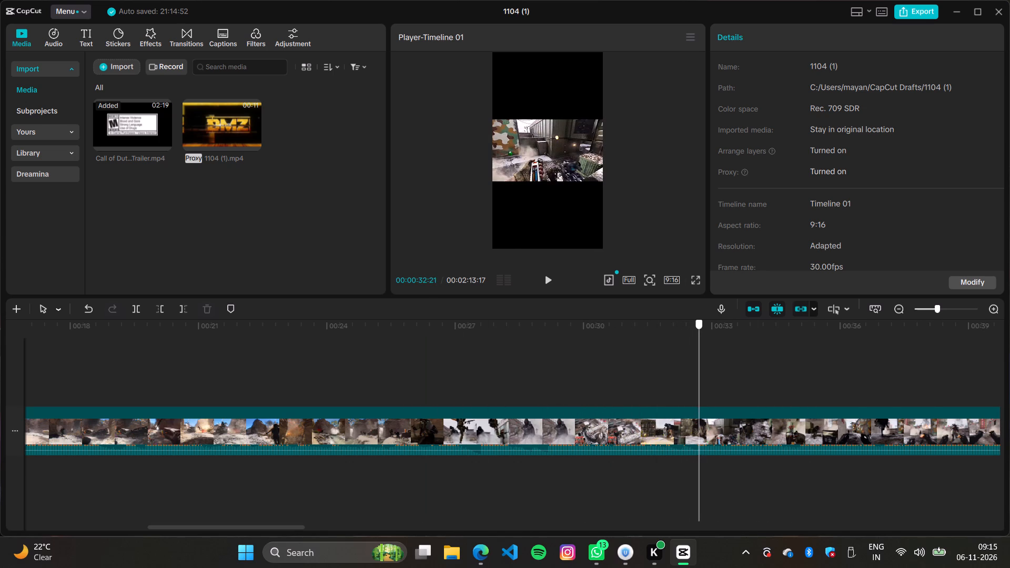
drag(700, 448, 718, 444)
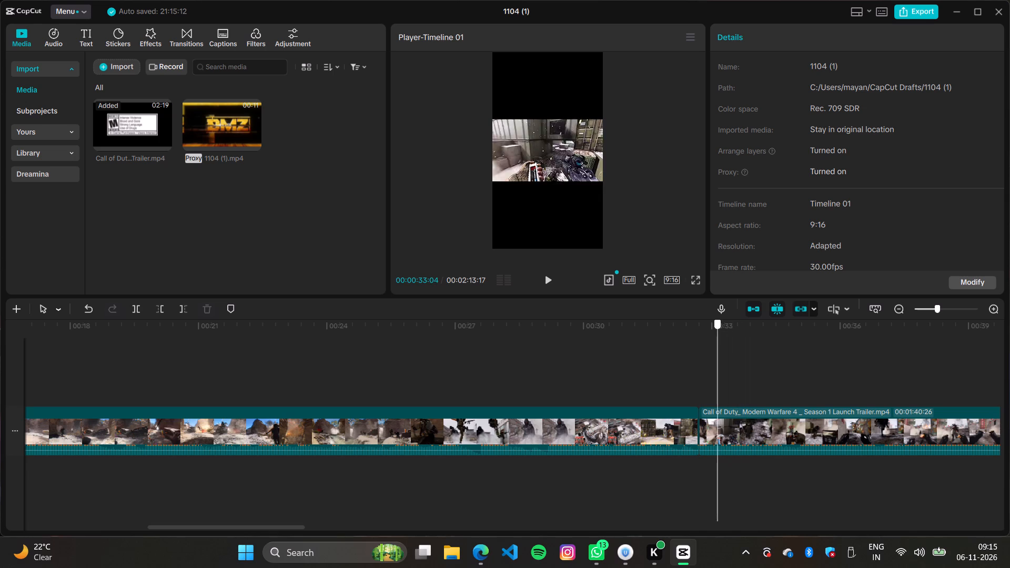
drag(718, 444, 722, 445)
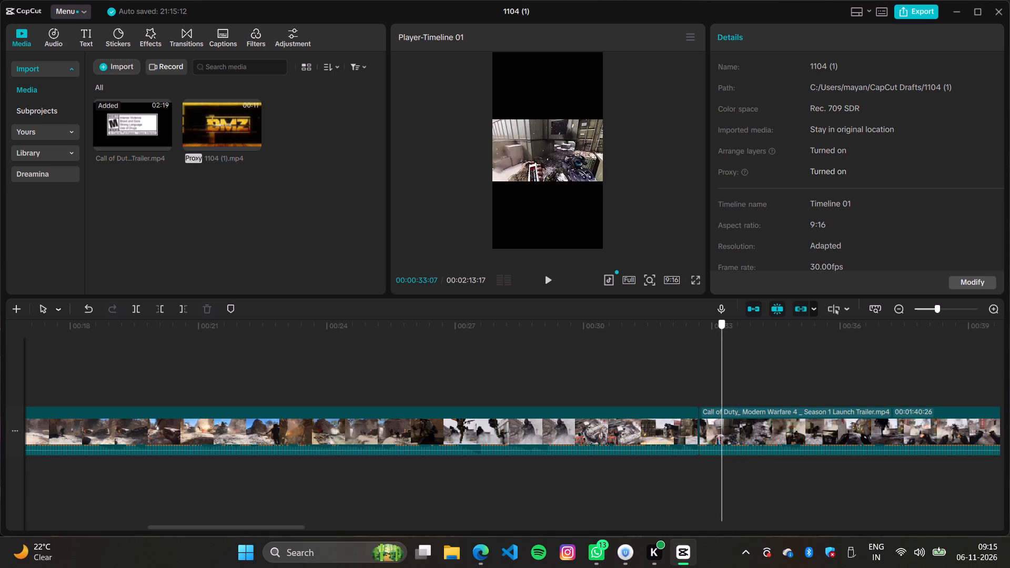
drag(722, 445, 740, 446)
key(ctrl+b)
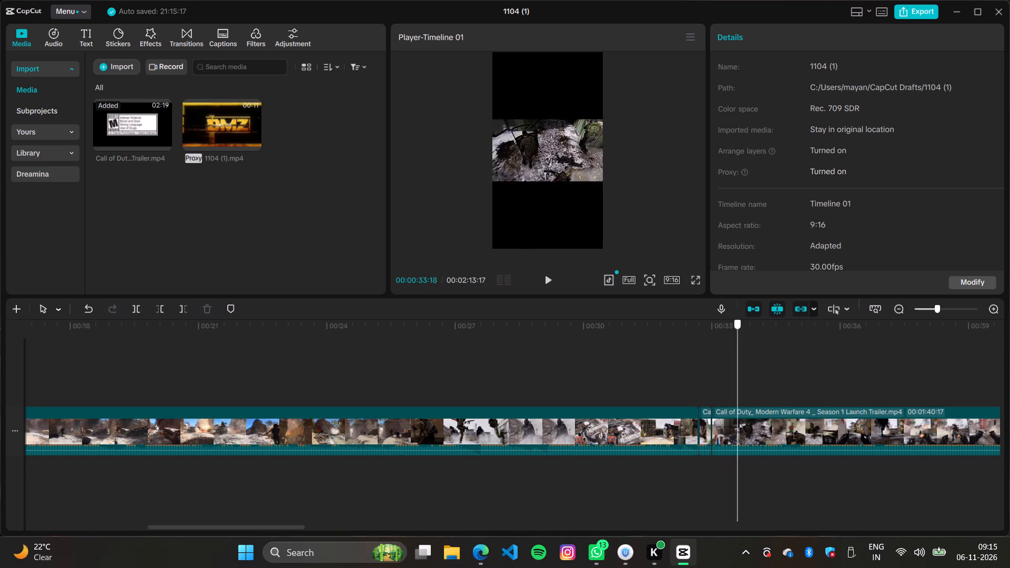
Split the footage at 00:00:34:05 and delete the segment between about 00:00:33:00 and that cut.
drag(740, 446, 762, 449)
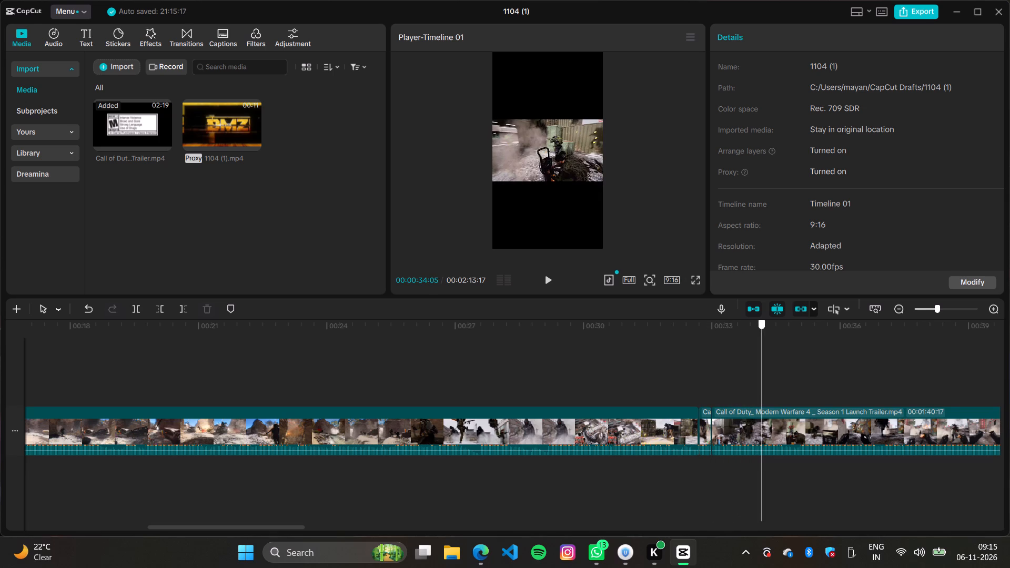
drag(762, 449, 751, 434)
key(ctrl+b)
ctrl+click(751, 434)
key(BackSpace)
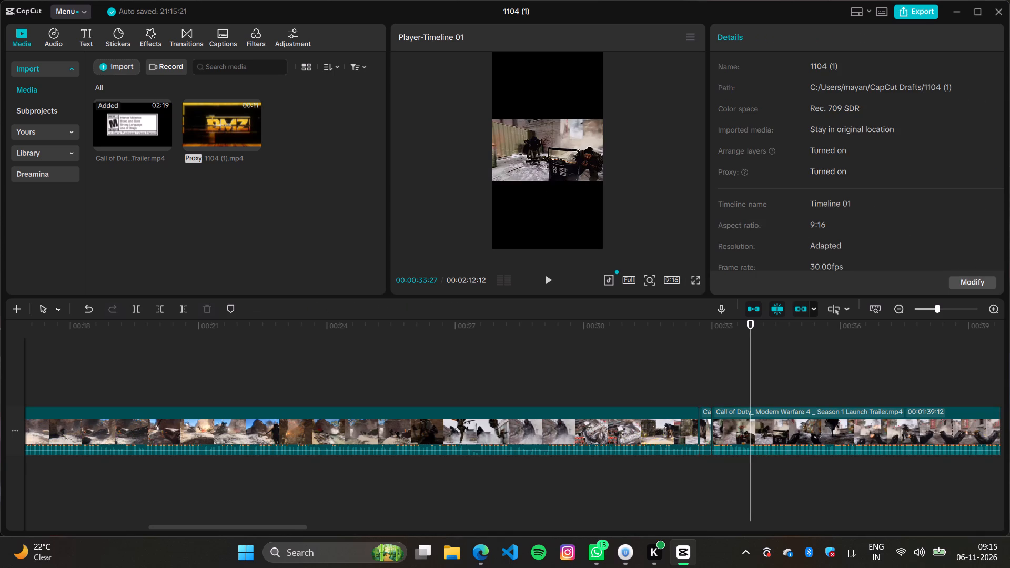
Delete the long segment between the cuts at 00:00:05:19 and 00:00:32:21, containing the Season 1 title.
click(542, 437)
key(BackSpace)
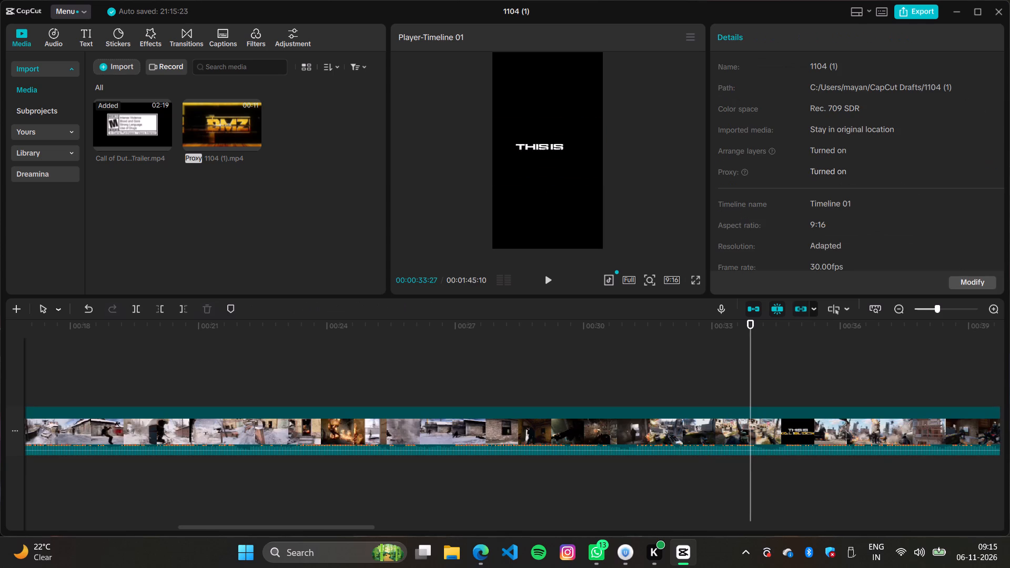
Split the remaining footage at 00:00:07:13 and delete the part between the brief first-person shot and that cut.
drag(750, 388, 347, 430)
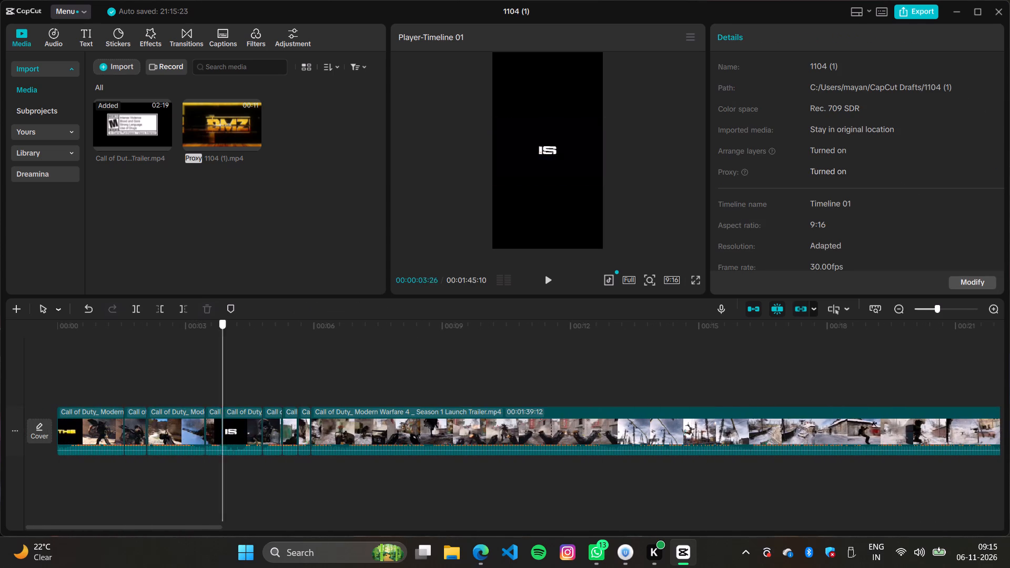
drag(347, 430, 366, 414)
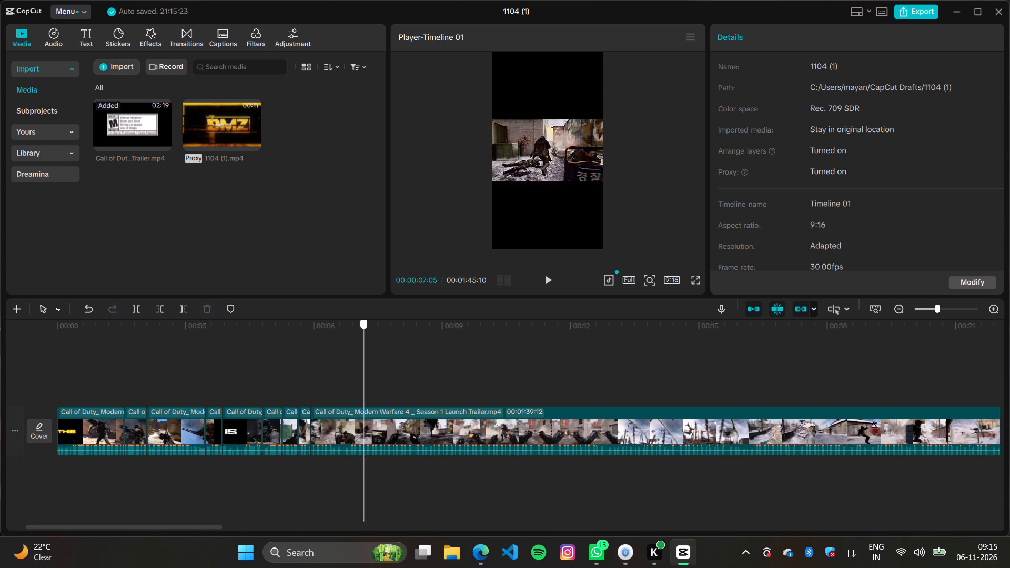
drag(366, 414, 306, 411)
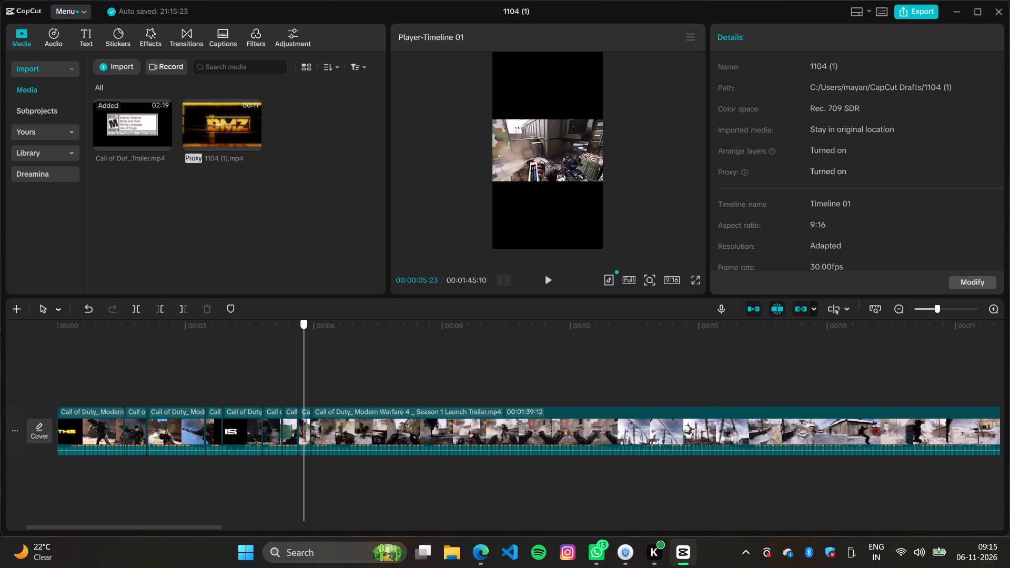
drag(306, 411, 389, 419)
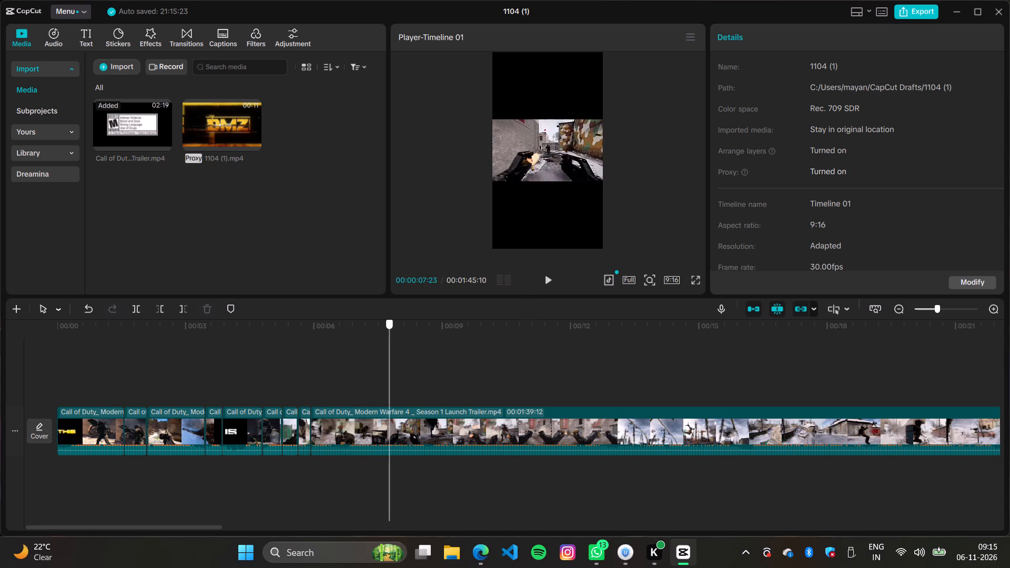
drag(389, 419, 375, 420)
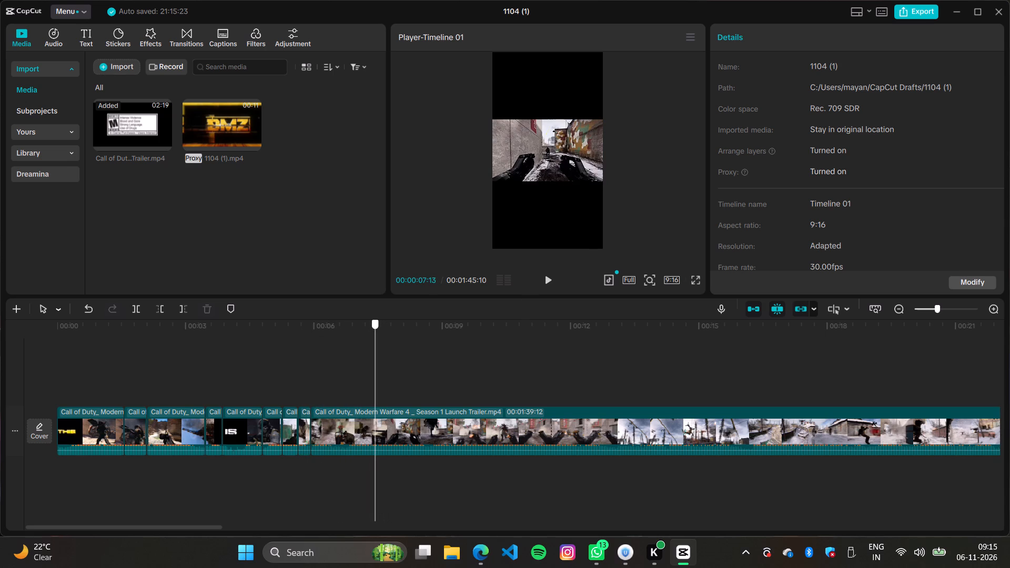
drag(375, 420, 370, 425)
key(ctrl+b)
click(346, 427)
key(BackSpace)
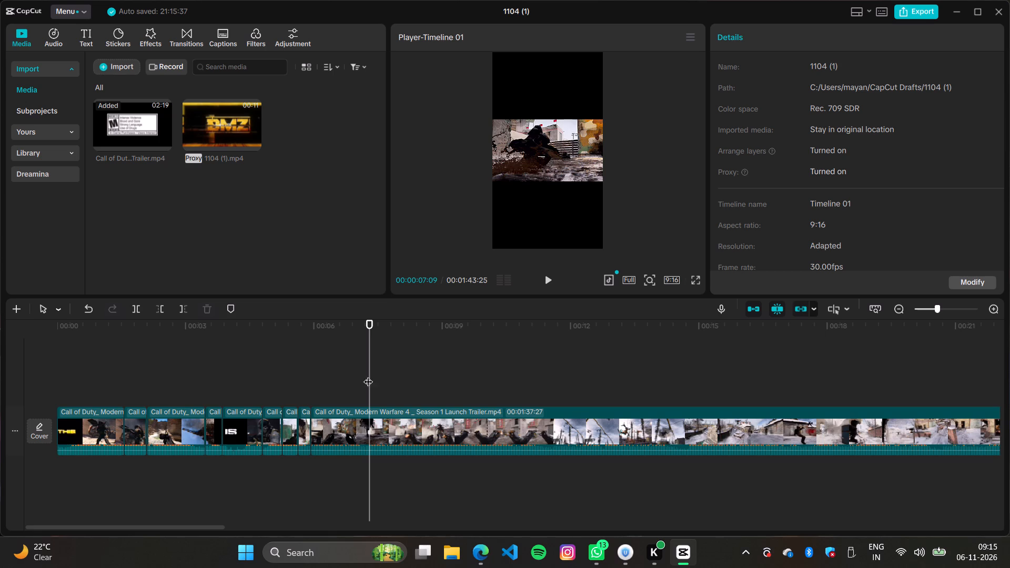
Split the remaining trailer footage at 00:00:06:13 and 00:00:06:24 within the first-person alley shooting shot.
drag(369, 372, 306, 395)
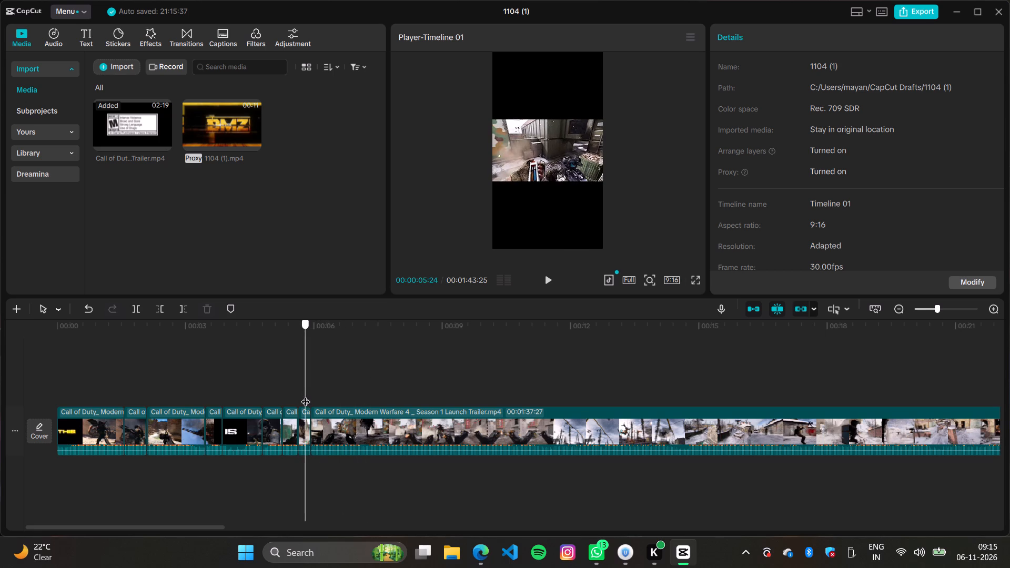
drag(306, 395, 306, 396)
drag(306, 396, 315, 398)
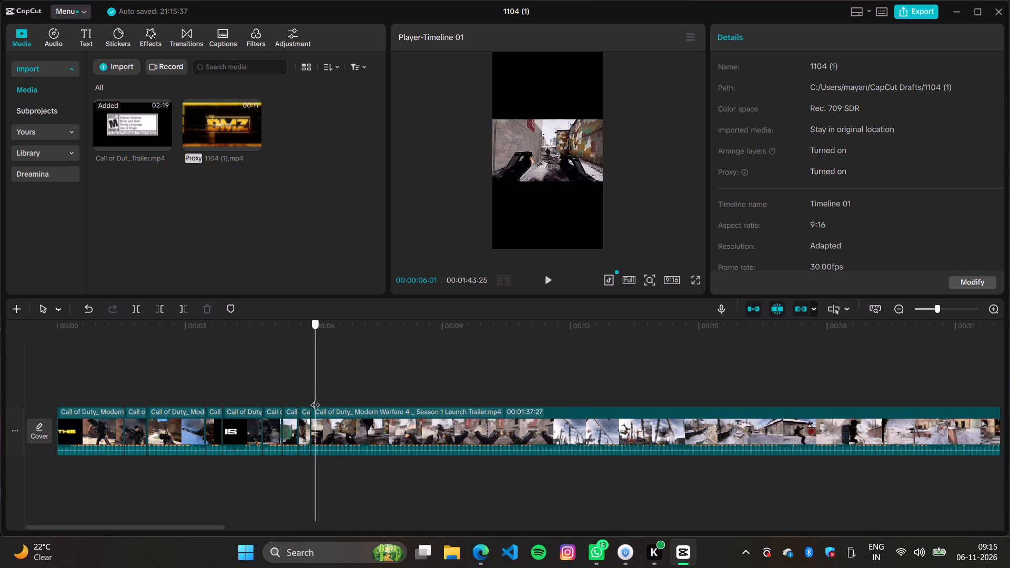
drag(315, 398, 350, 413)
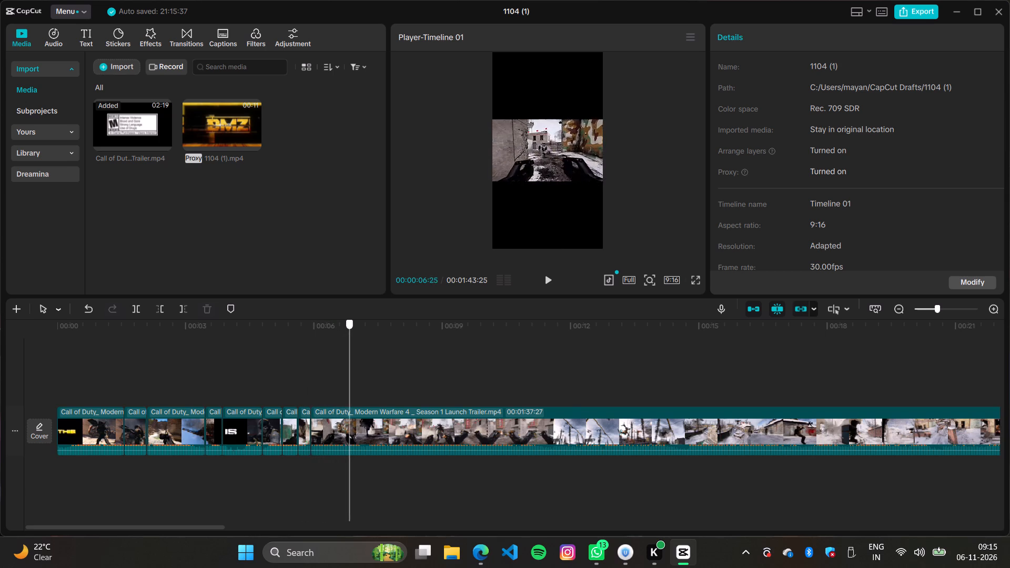
drag(350, 413, 331, 416)
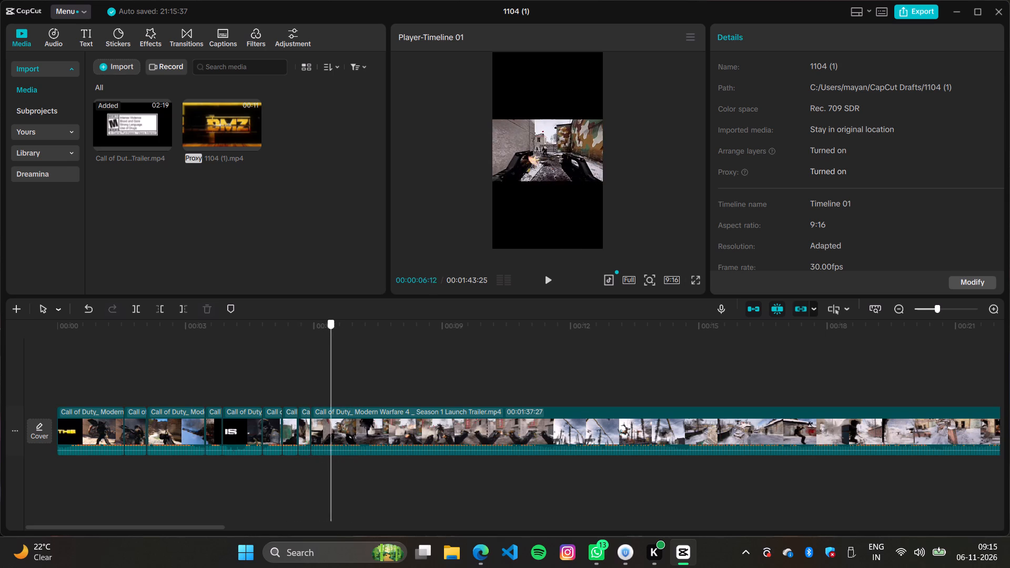
drag(331, 416, 332, 416)
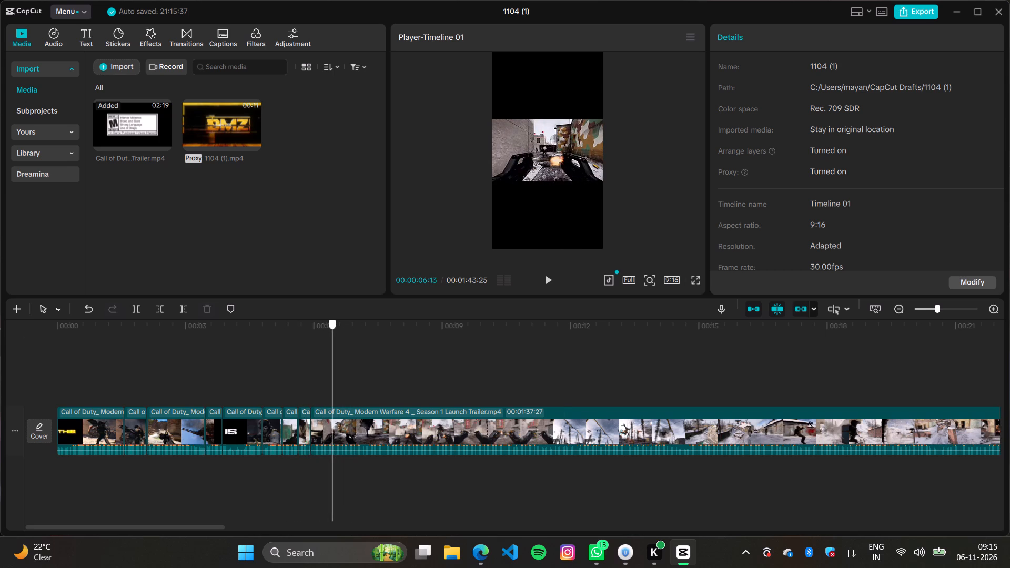
key(ctrl+b)
drag(332, 416, 356, 416)
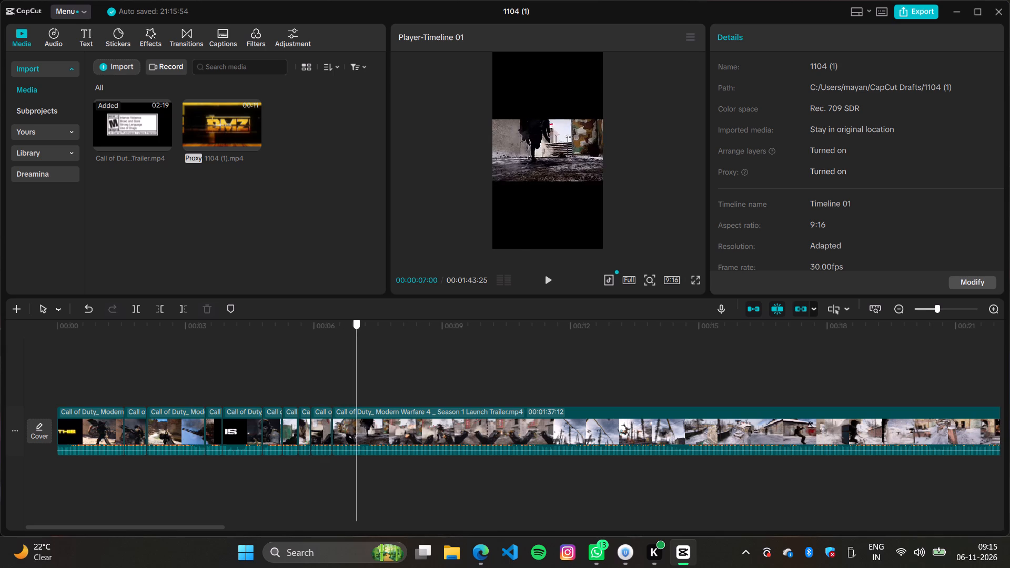
drag(356, 416, 348, 416)
key(ctrl+b)
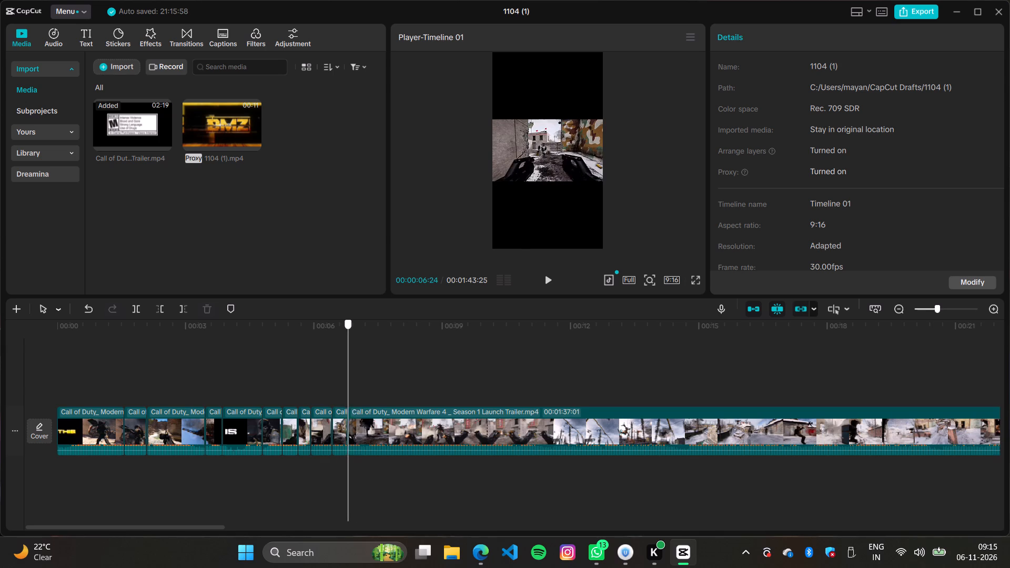
Split the remaining footage at 00:00:08:02 and delete the segment between 00:00:06:24 and that cut.
drag(348, 416, 426, 429)
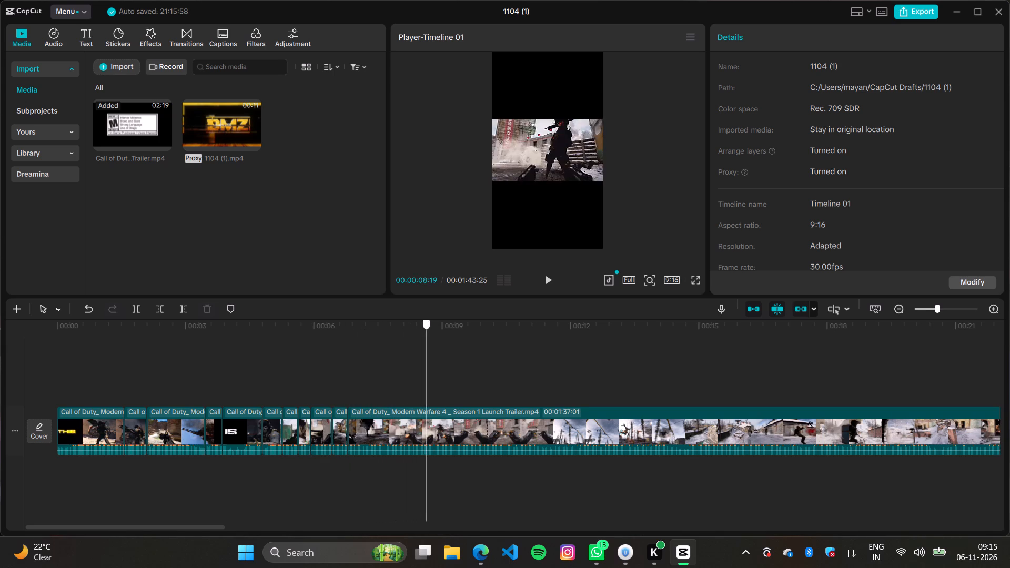
drag(426, 429, 391, 432)
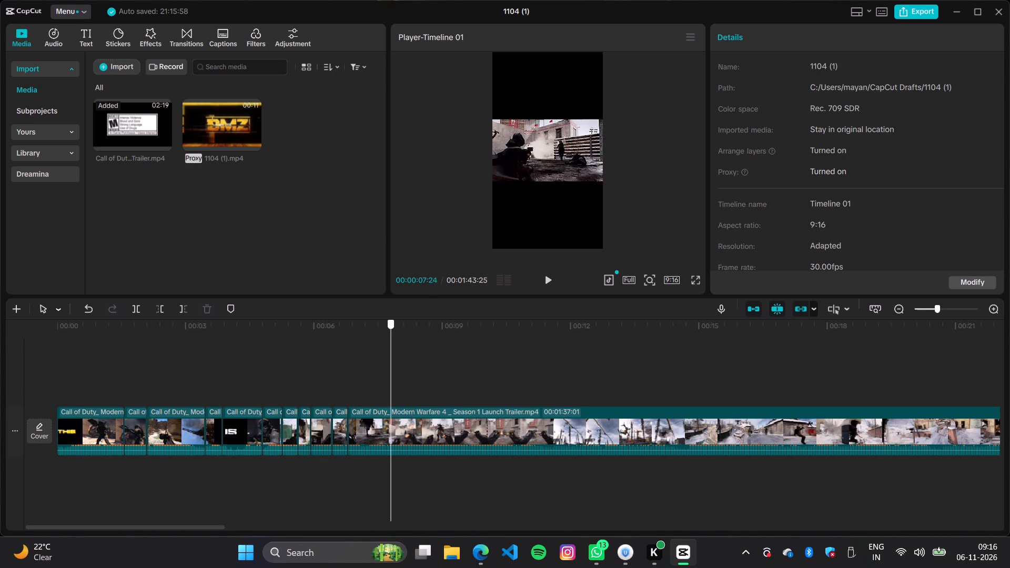
drag(391, 432, 370, 441)
key(ctrl+b)
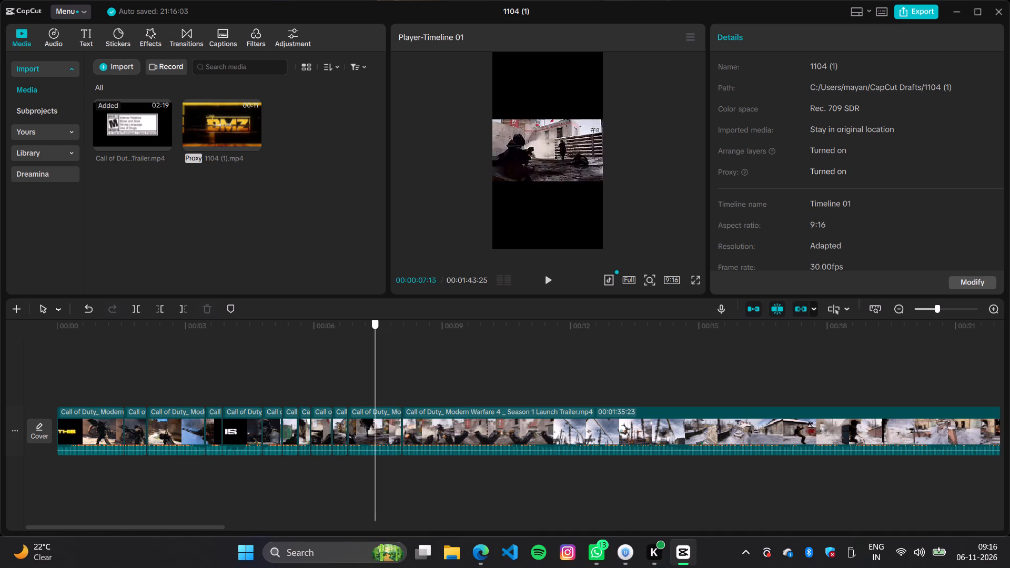
drag(370, 441, 370, 440)
click(370, 437)
key(BackSpace)
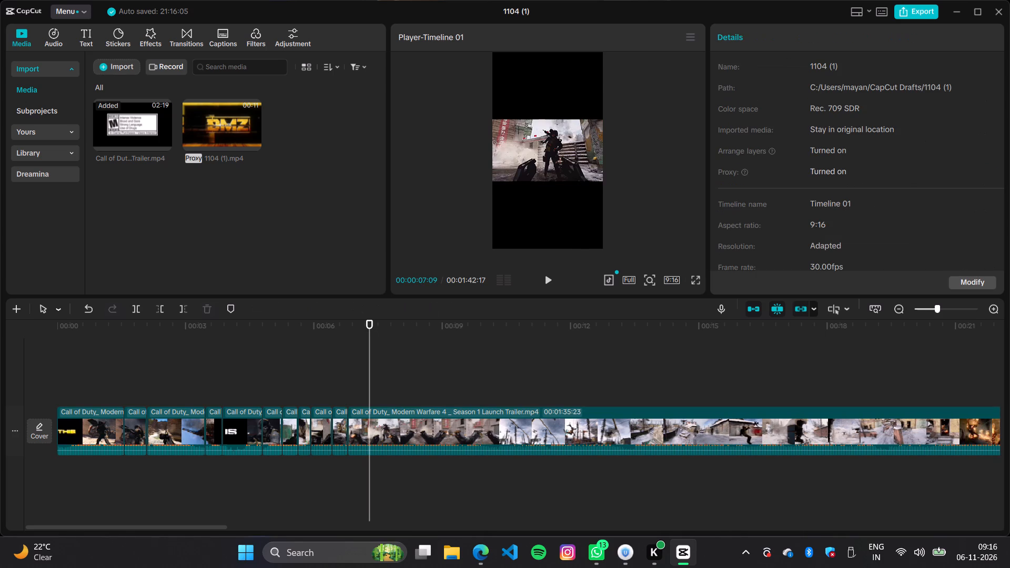
Split the remaining footage at 00:00:07:14, 00:00:07:23 and 00:00:08:23 to separate short first-person combat segments.
drag(368, 393, 360, 399)
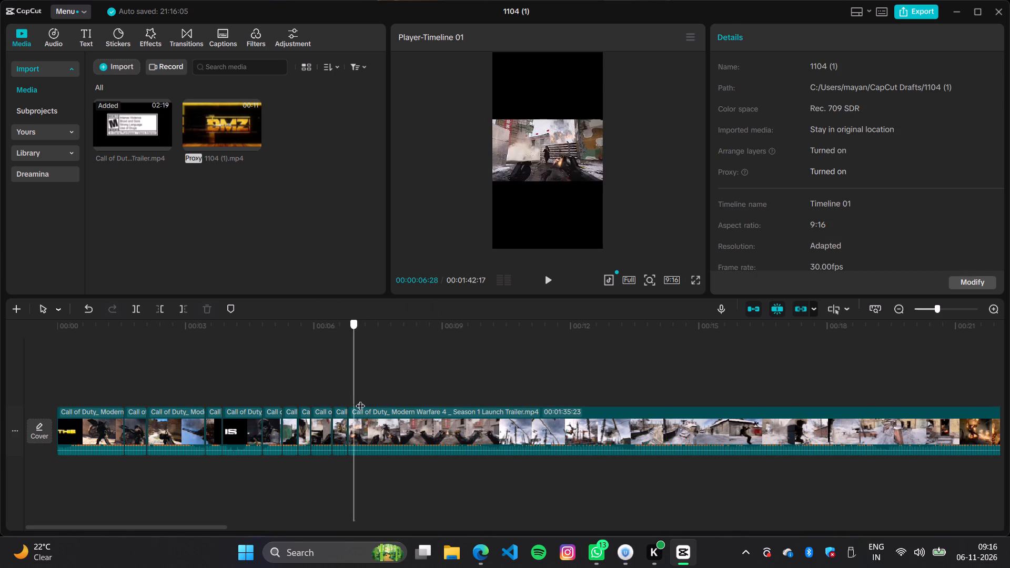
drag(360, 399, 382, 406)
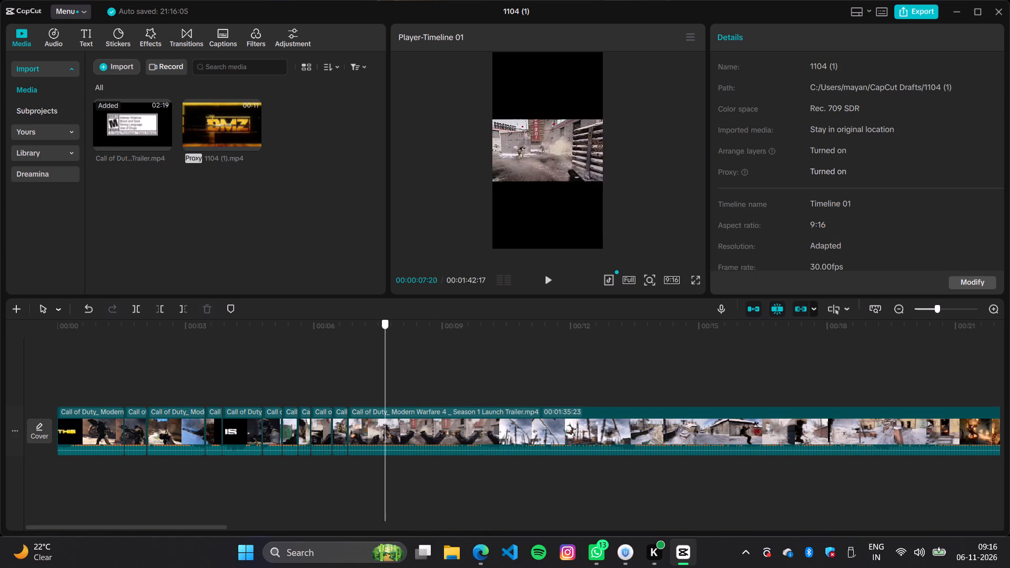
drag(382, 406, 383, 408)
key(ctrl+b)
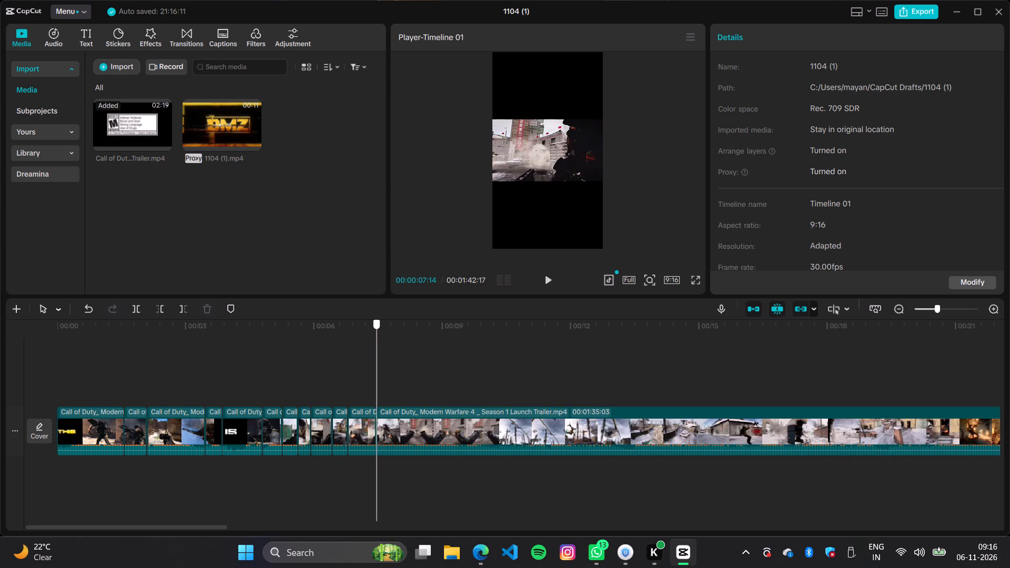
drag(383, 408, 385, 411)
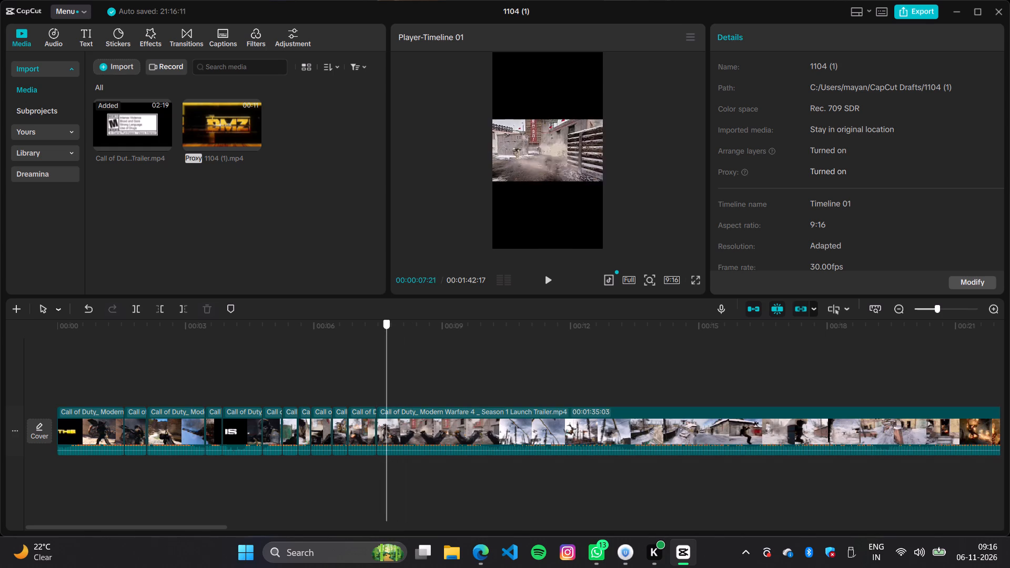
drag(385, 411, 419, 413)
key(ctrl+b)
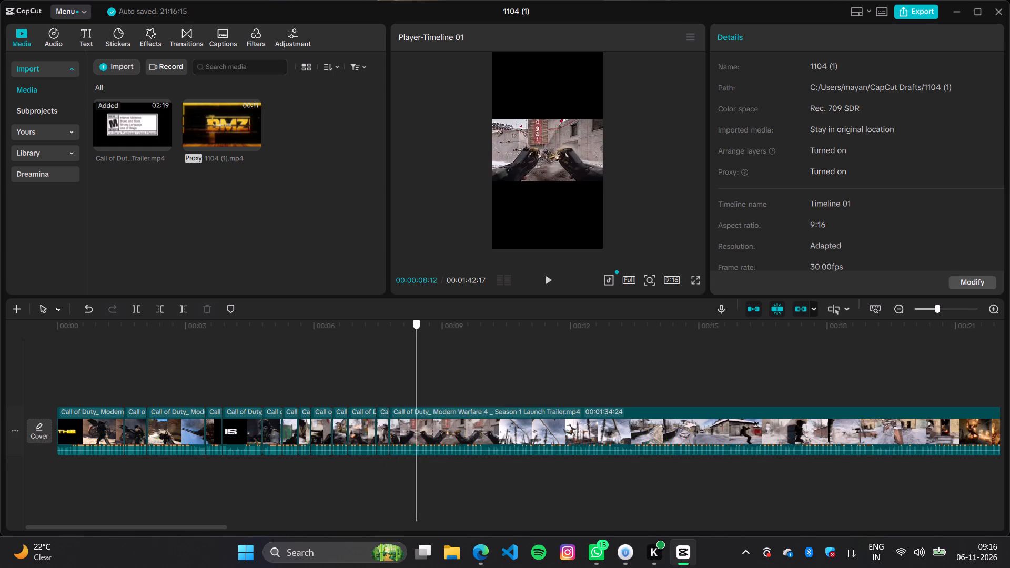
drag(419, 413, 437, 419)
key(ctrl+b)
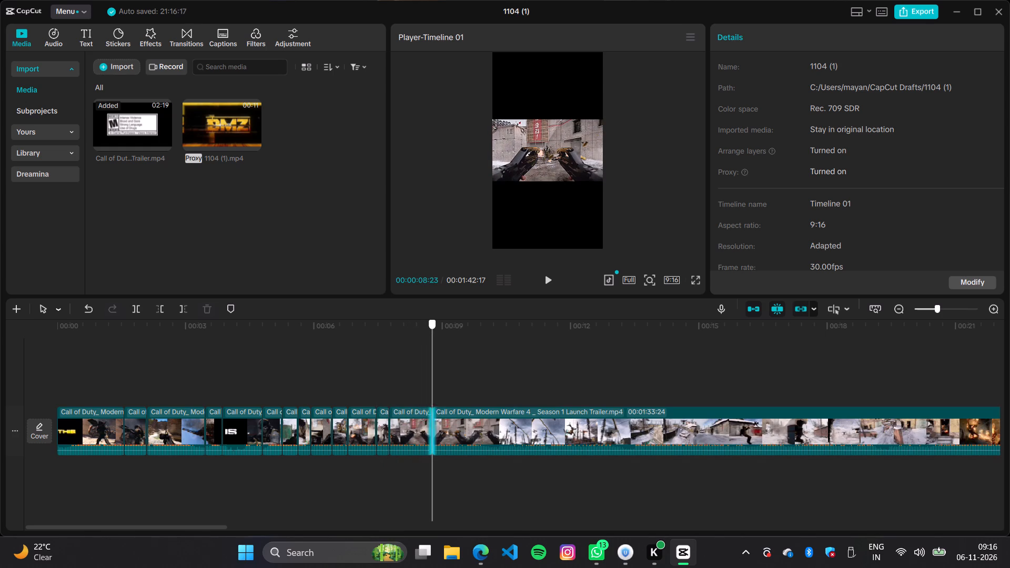
Split the footage at 00:00:14:27, in the snowy street shot, and delete the segment between 00:00:08:23 and that cut.
drag(437, 419, 484, 429)
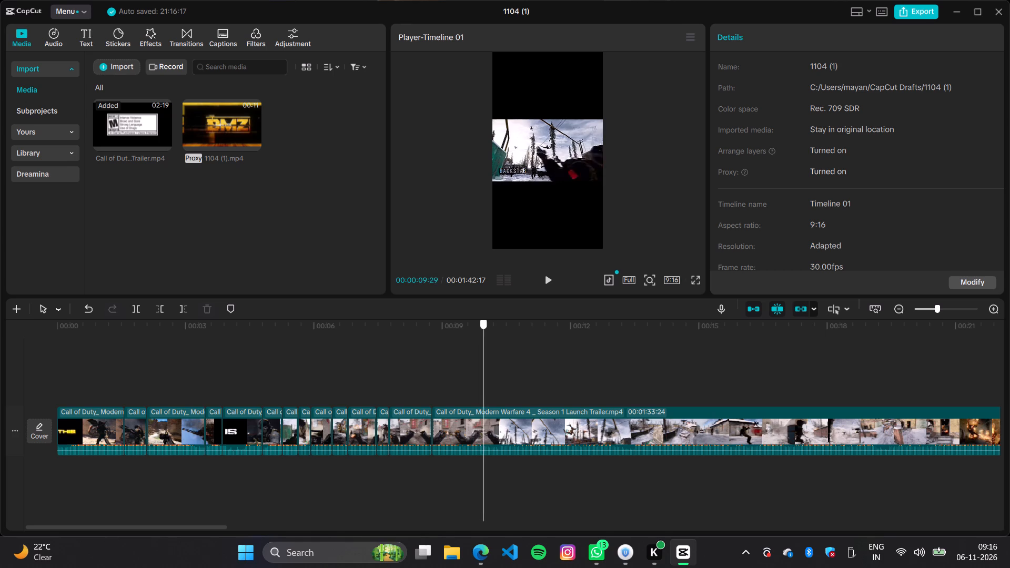
drag(484, 429, 568, 441)
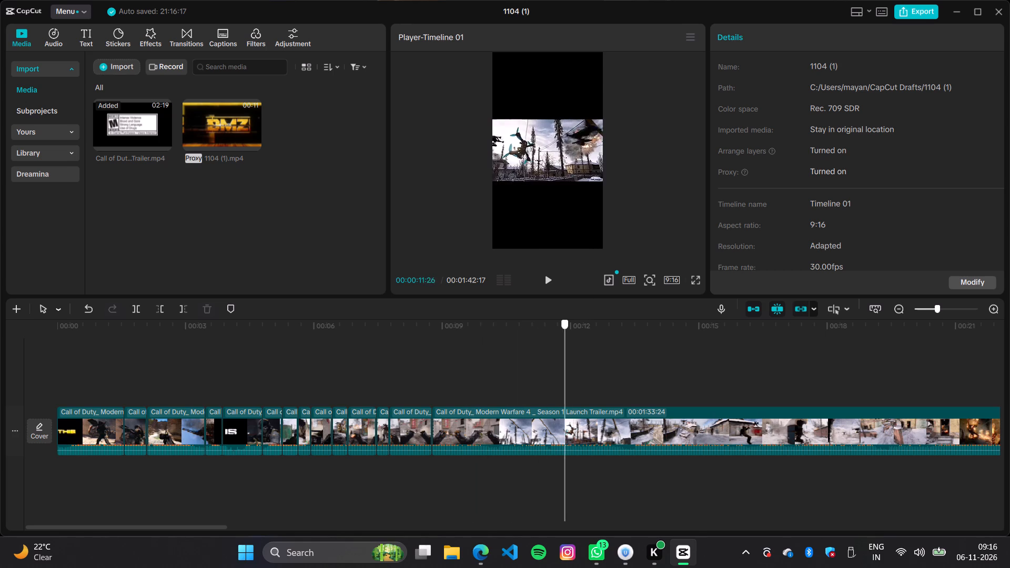
drag(568, 441, 726, 463)
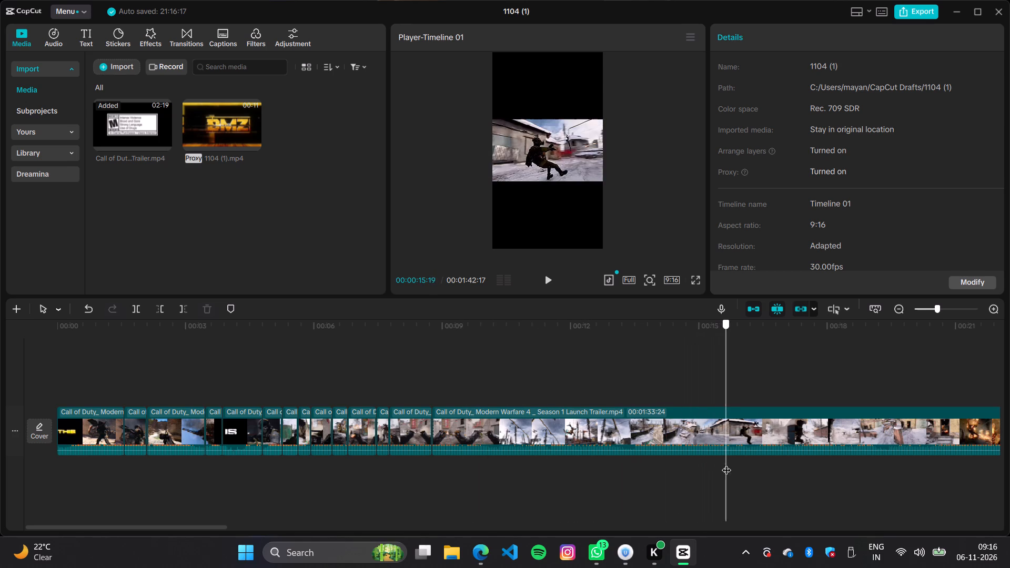
drag(726, 463, 663, 471)
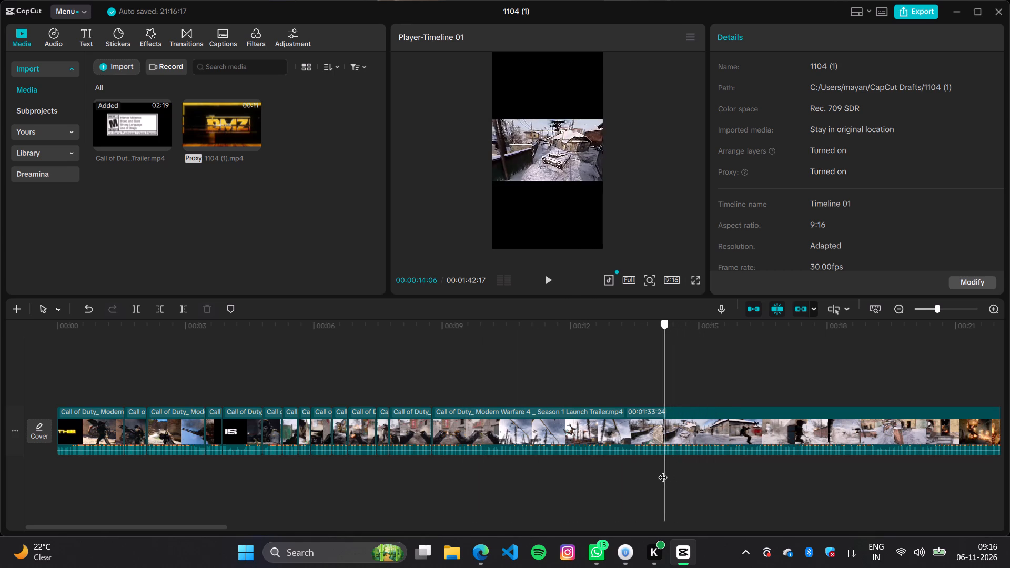
drag(663, 471, 682, 471)
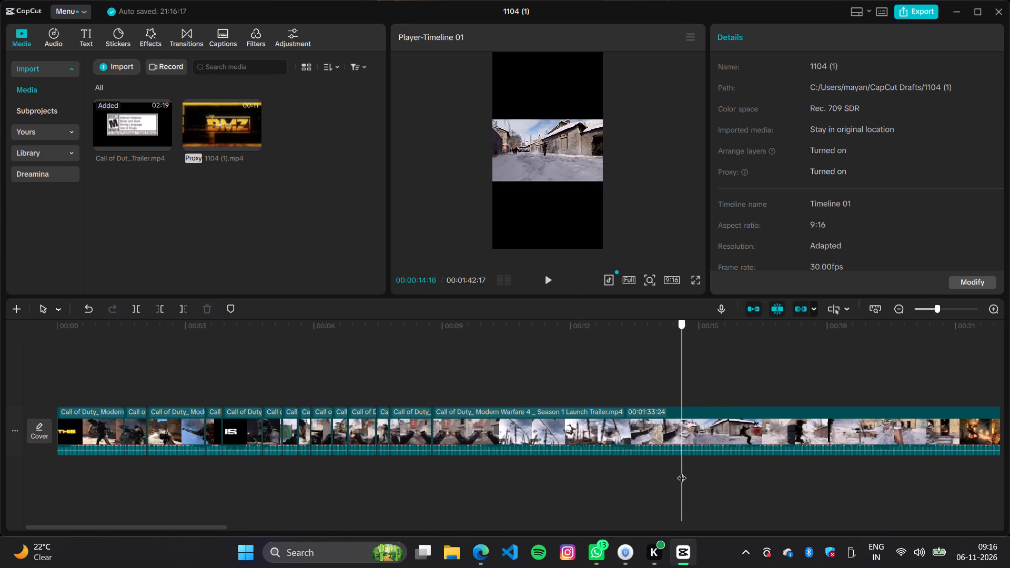
drag(682, 471, 695, 471)
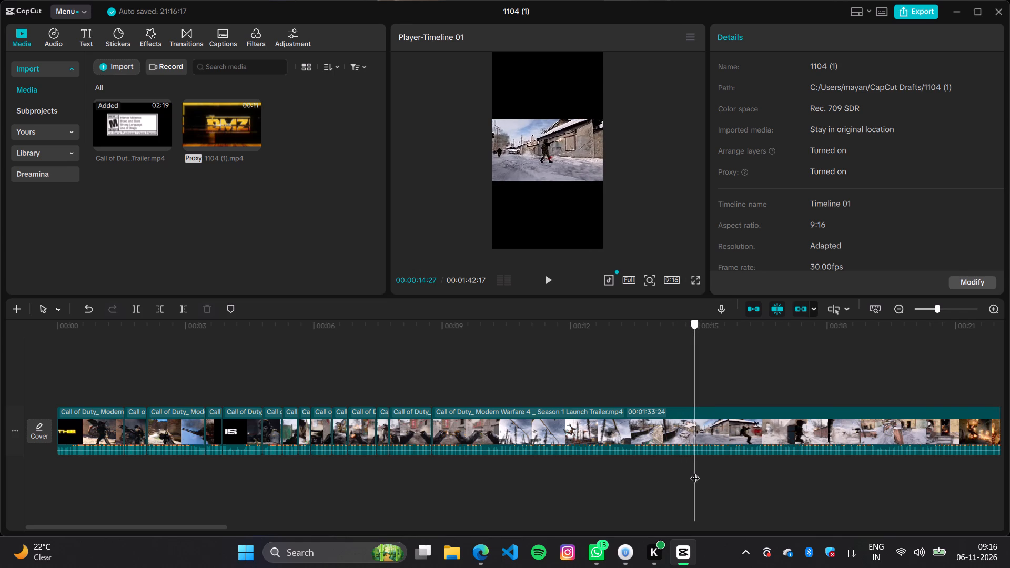
drag(695, 471, 662, 470)
key(ctrl+b)
click(617, 424)
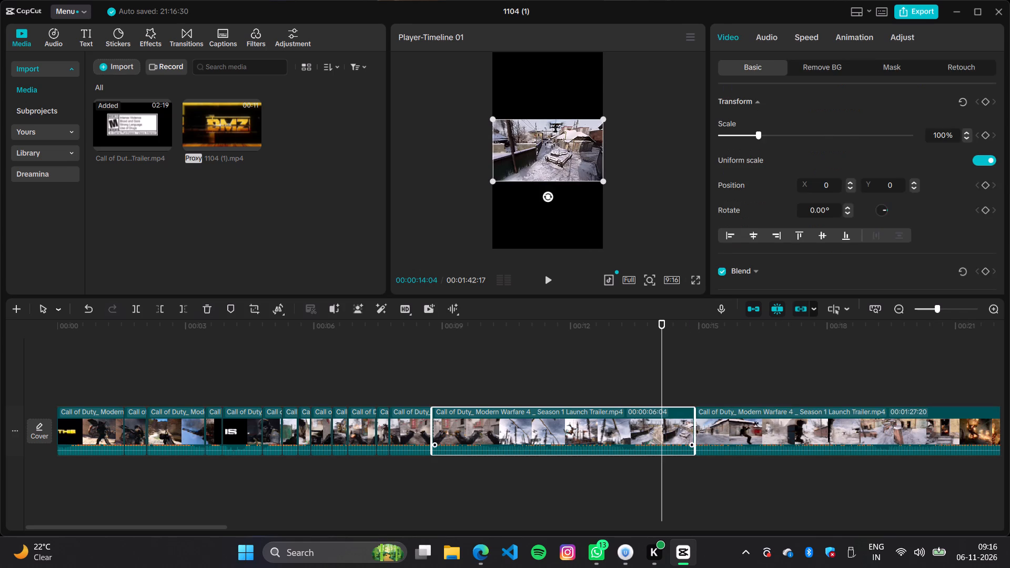
key(BackSpace)
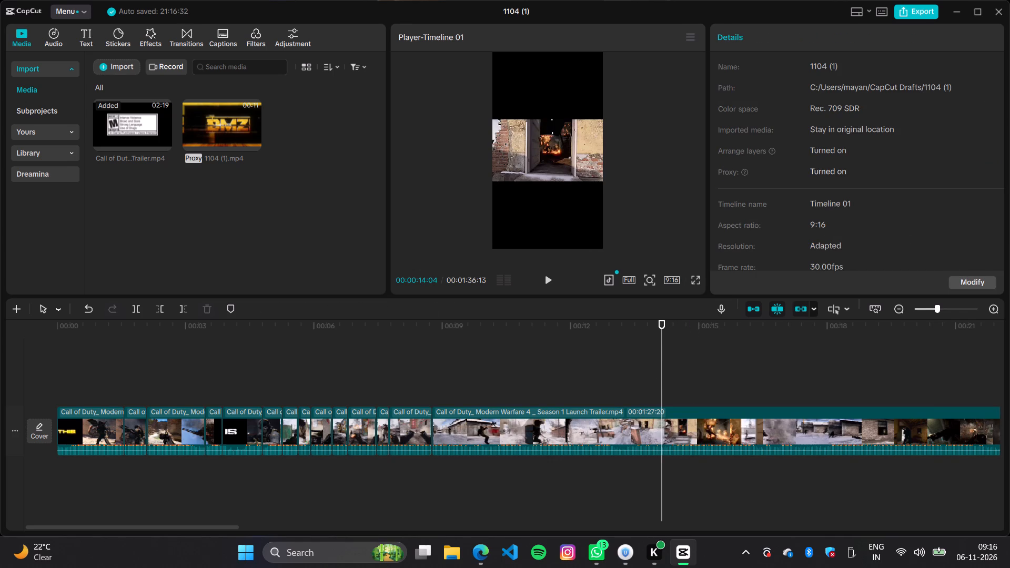
Split the remaining footage at 00:00:09:15, ending the clip of the soldier falling in the snowy street.
drag(660, 373, 437, 391)
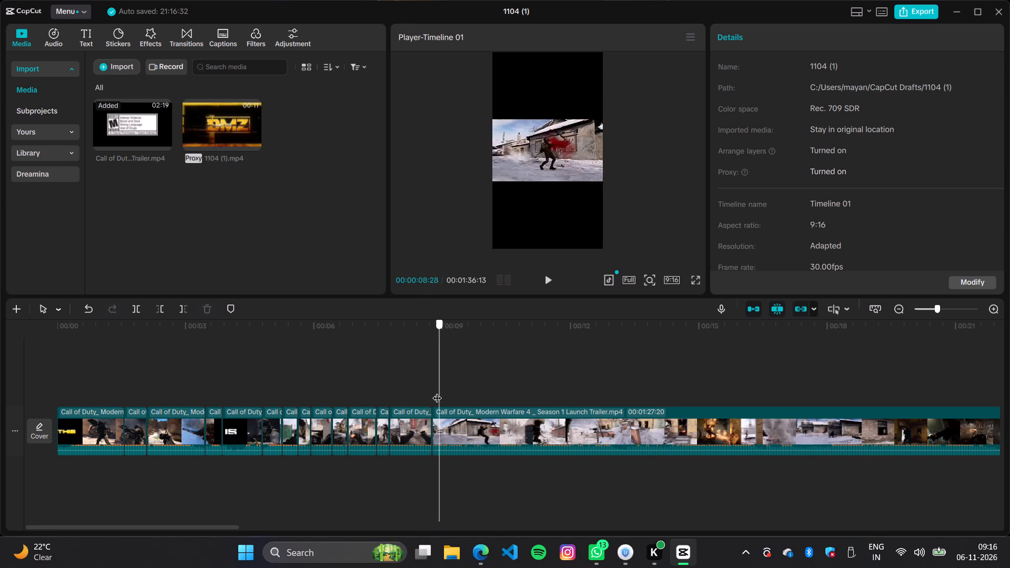
drag(437, 391, 522, 408)
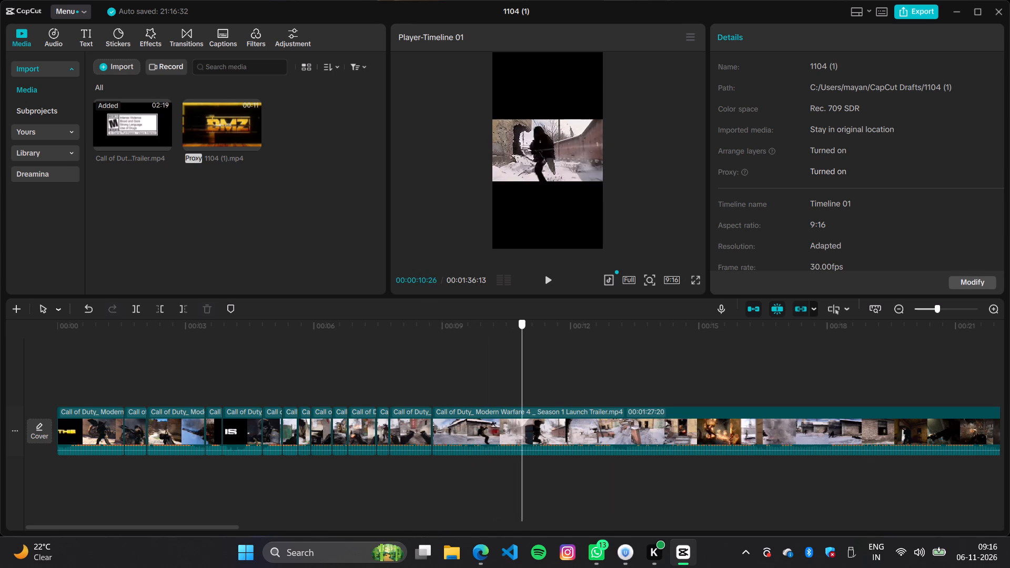
drag(522, 408, 470, 409)
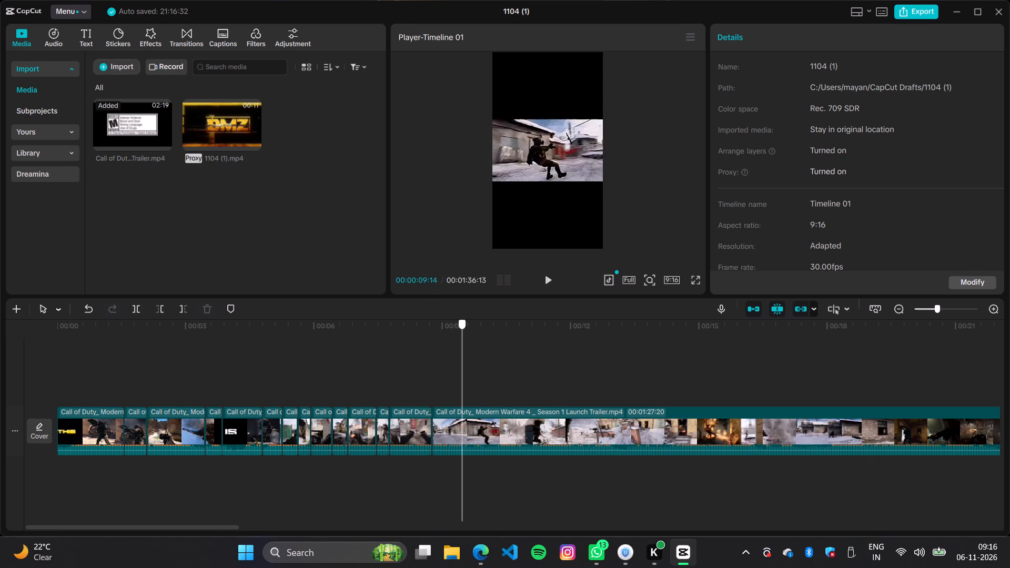
drag(470, 409, 450, 405)
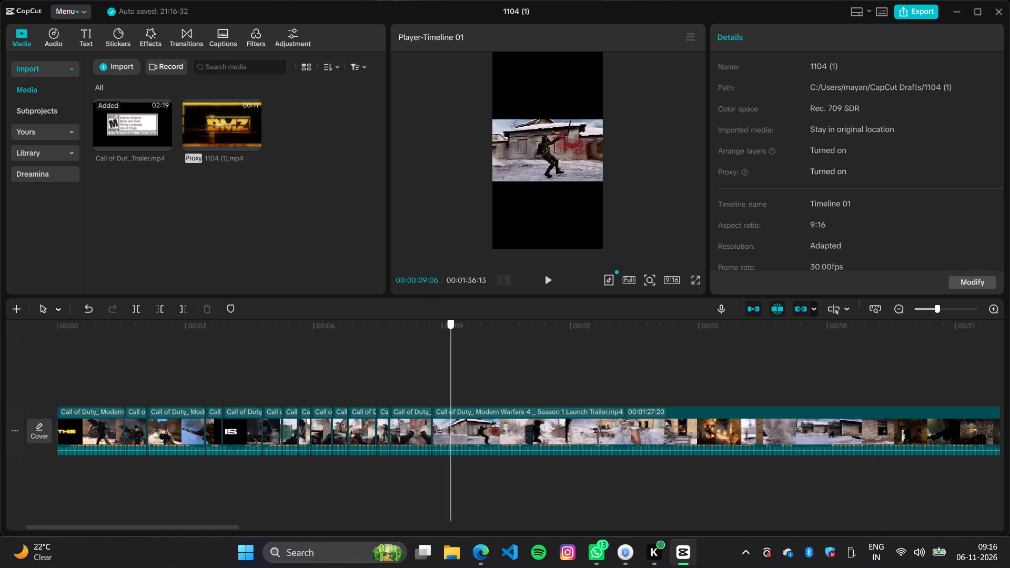
drag(450, 405, 463, 412)
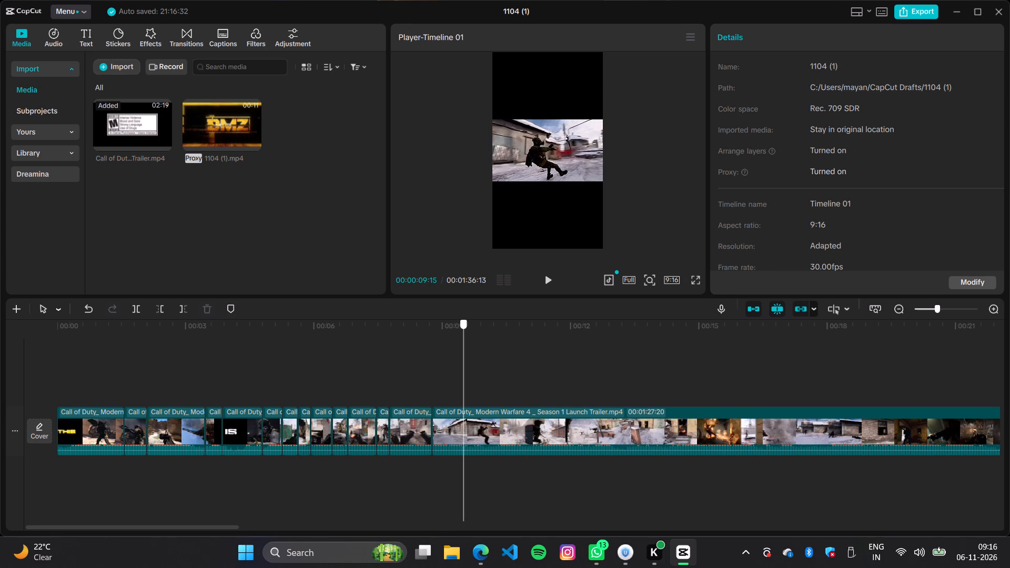
drag(463, 412, 518, 423)
key(ctrl+b)
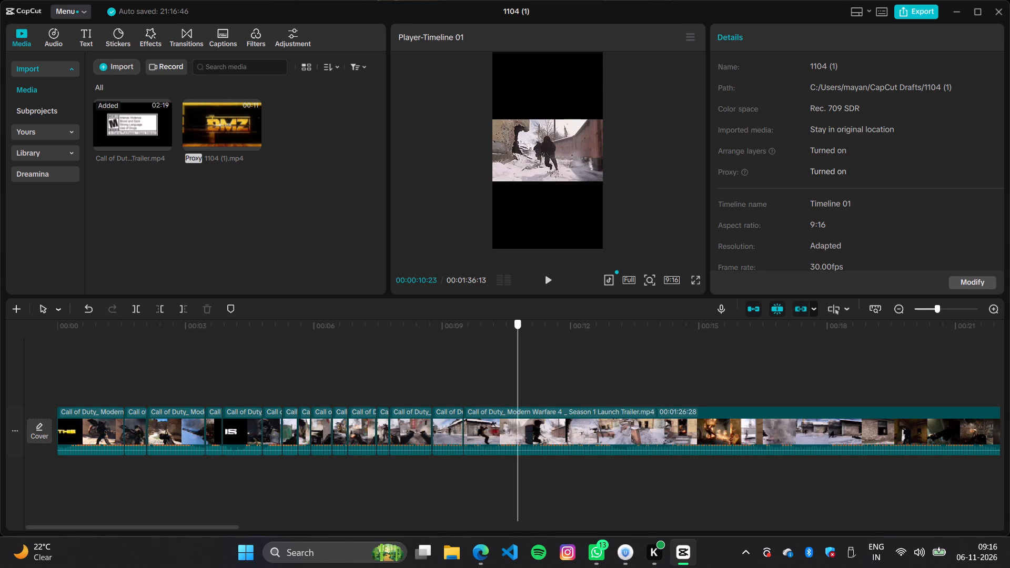
Split the footage at 00:00:10:23 and delete the segment between 00:00:09:15 and that cut.
drag(518, 423, 496, 429)
key(ctrl+b)
click(496, 429)
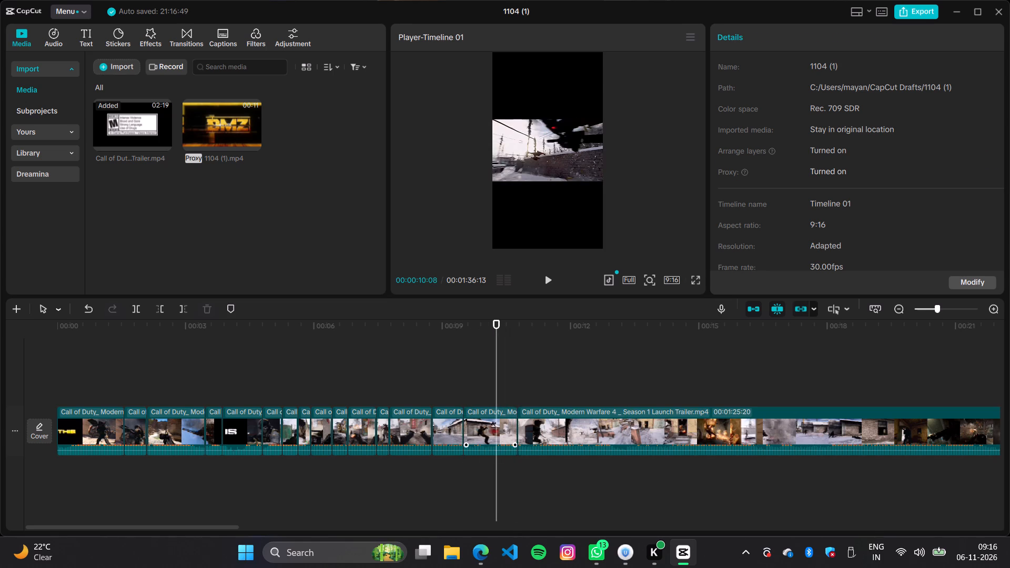
key(BackSpace)
Split the remaining footage at about 00:00:10:07, ending the clip of the wall explosion in the snowy street.
drag(494, 382, 490, 384)
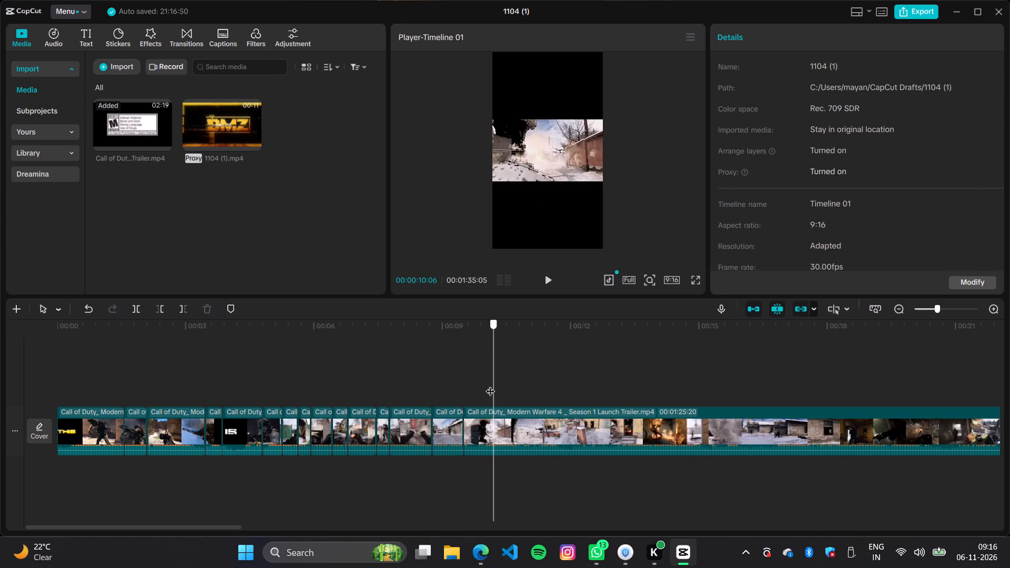
drag(490, 384, 485, 392)
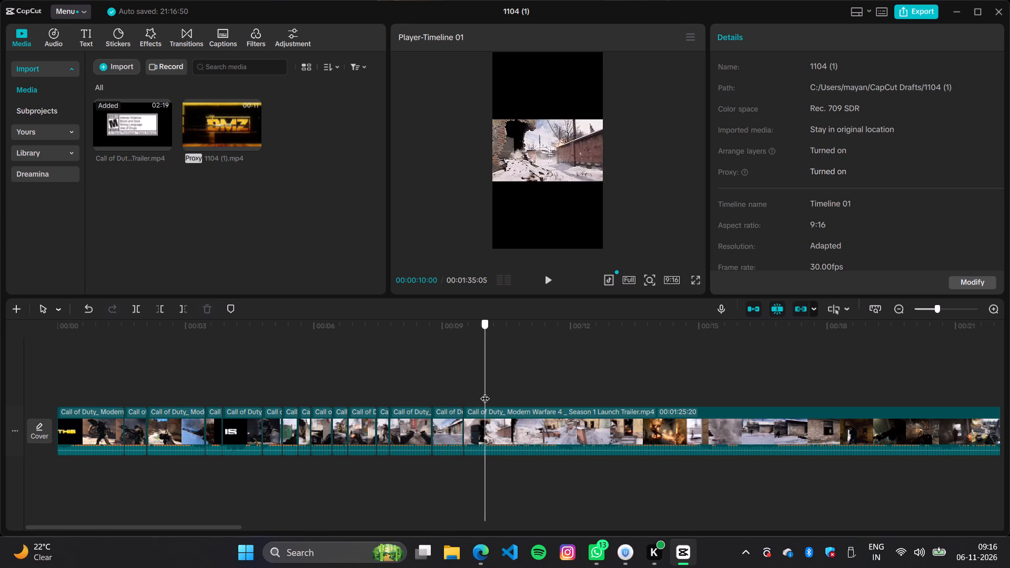
drag(485, 392, 521, 399)
key(ctrl+b)
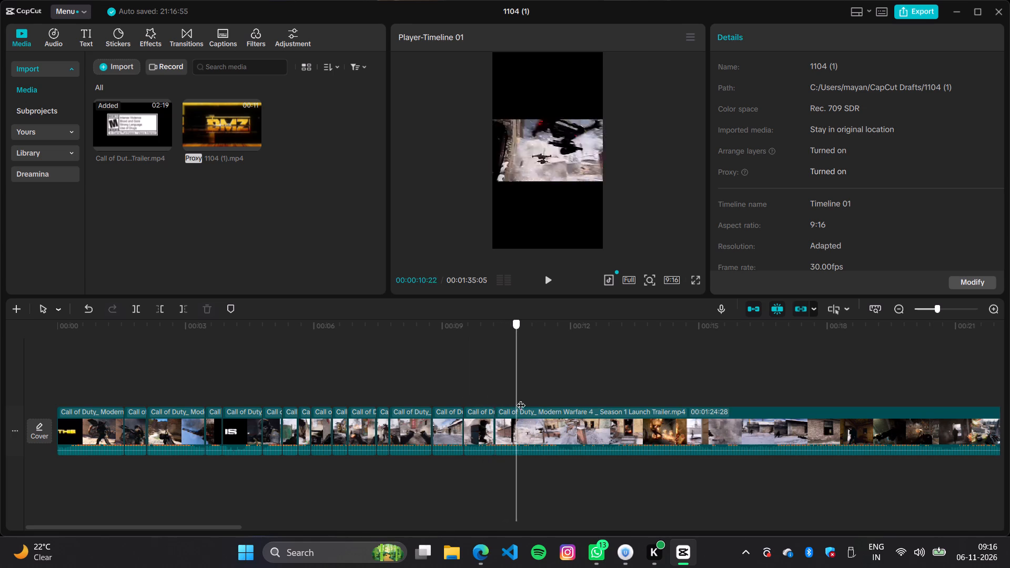
Split the footage at about 00:00:18:07, at the soldier in the dark room, and delete the segment between 00:00:10:07 and that cut.
drag(521, 399, 654, 419)
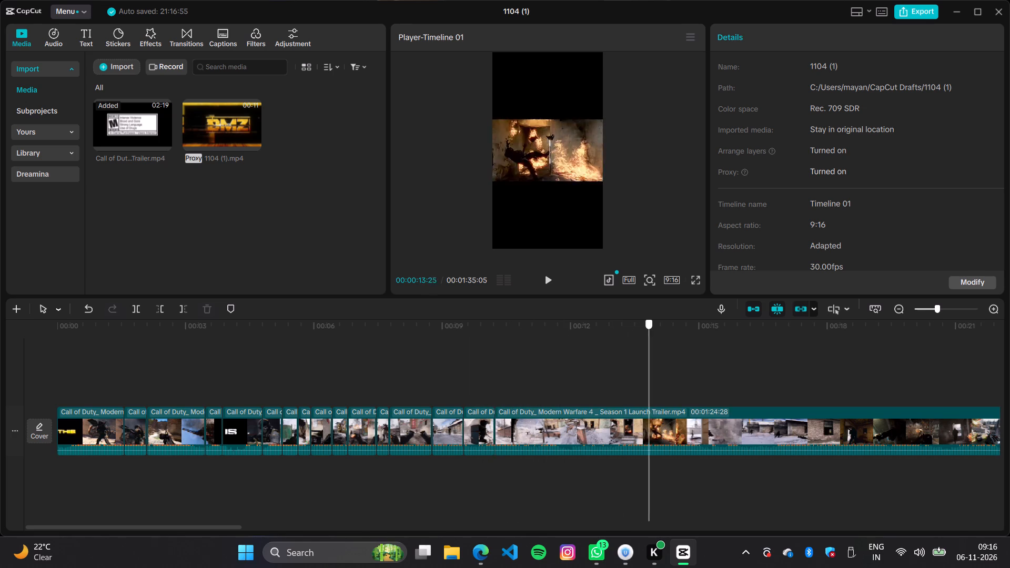
drag(654, 419, 740, 432)
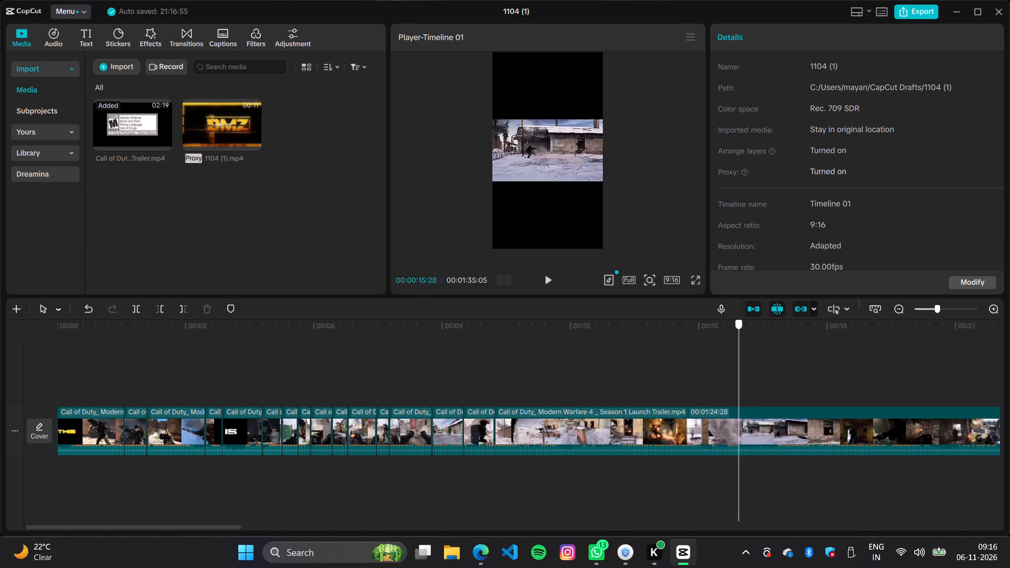
drag(740, 432, 879, 447)
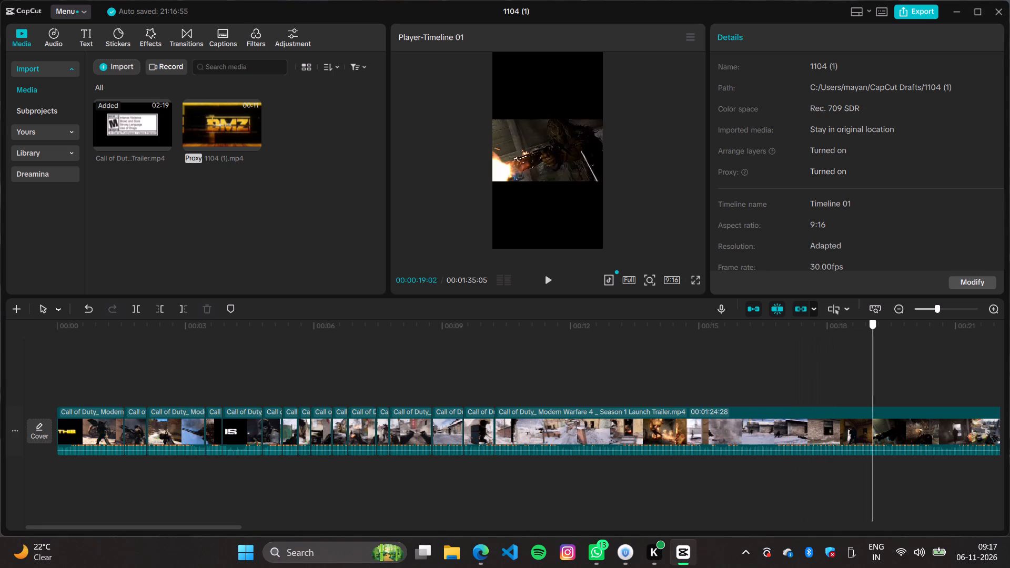
drag(879, 447, 850, 447)
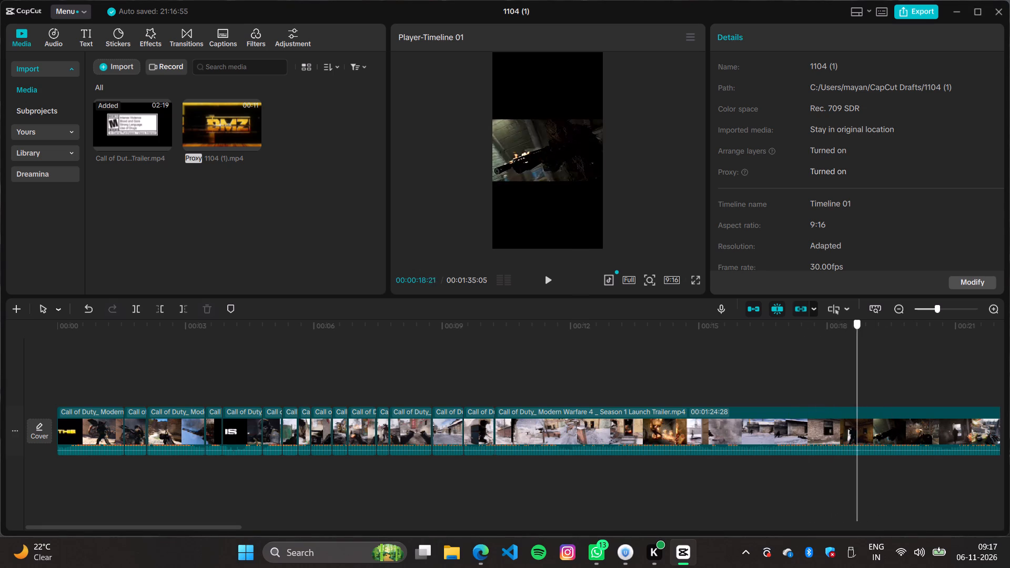
drag(850, 447, 840, 446)
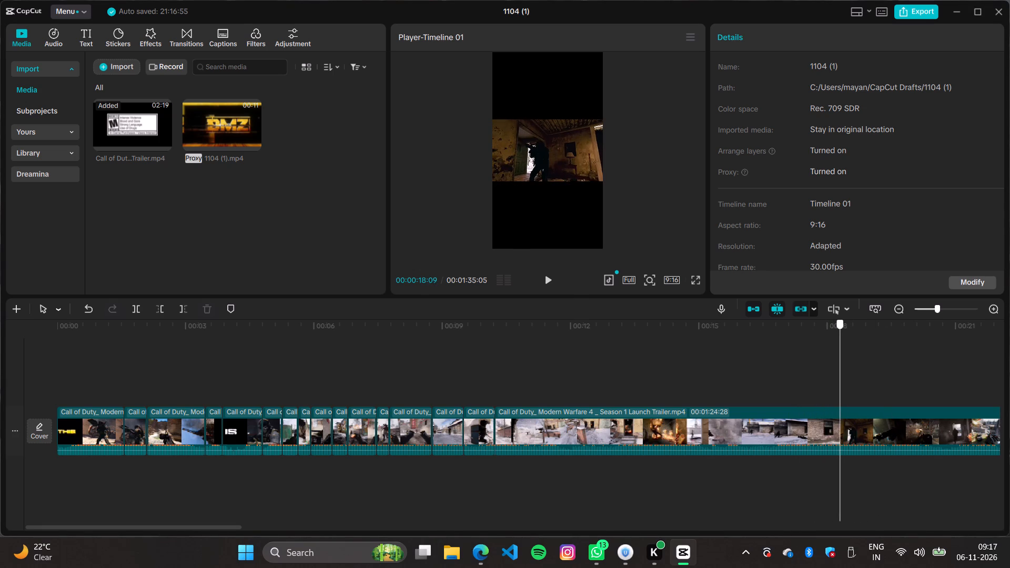
drag(840, 446, 829, 446)
key(ctrl+b)
click(767, 429)
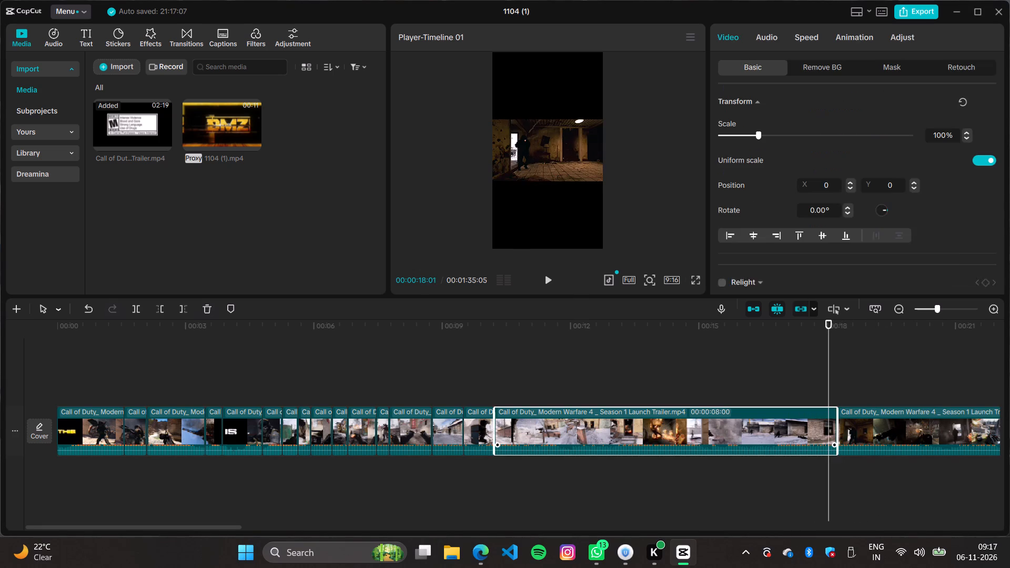
key(BackSpace)
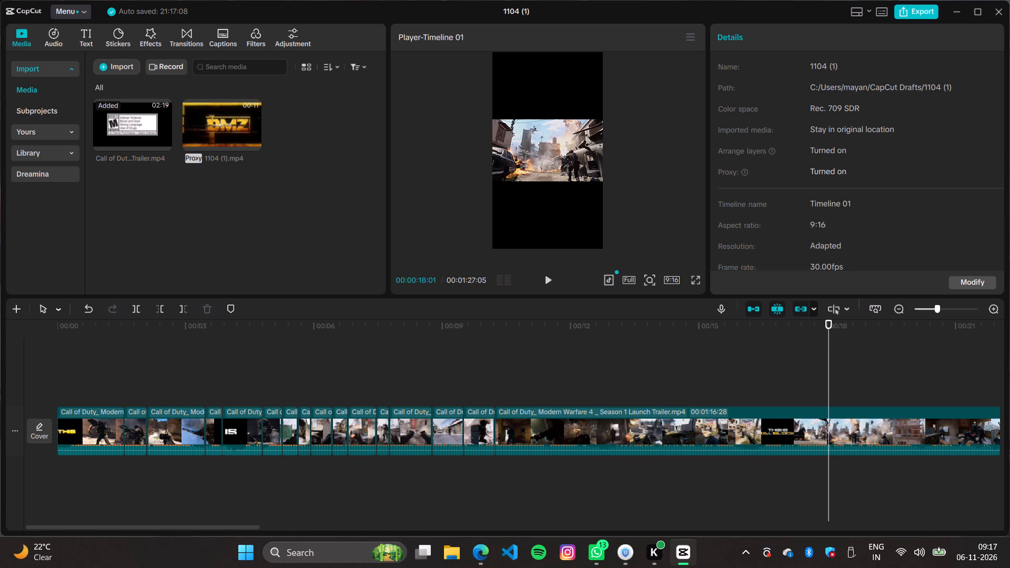
Split the remaining footage at 00:00:10:11, 00:00:11:00 and 00:00:12:00 to separate the dark interior combat segments.
click(504, 368)
drag(503, 367, 524, 372)
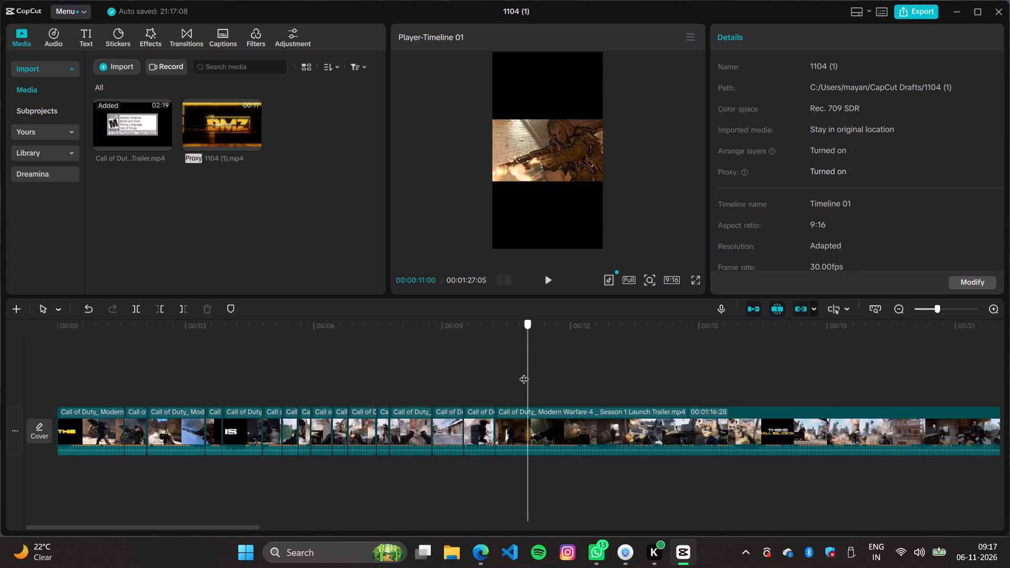
drag(524, 372, 501, 370)
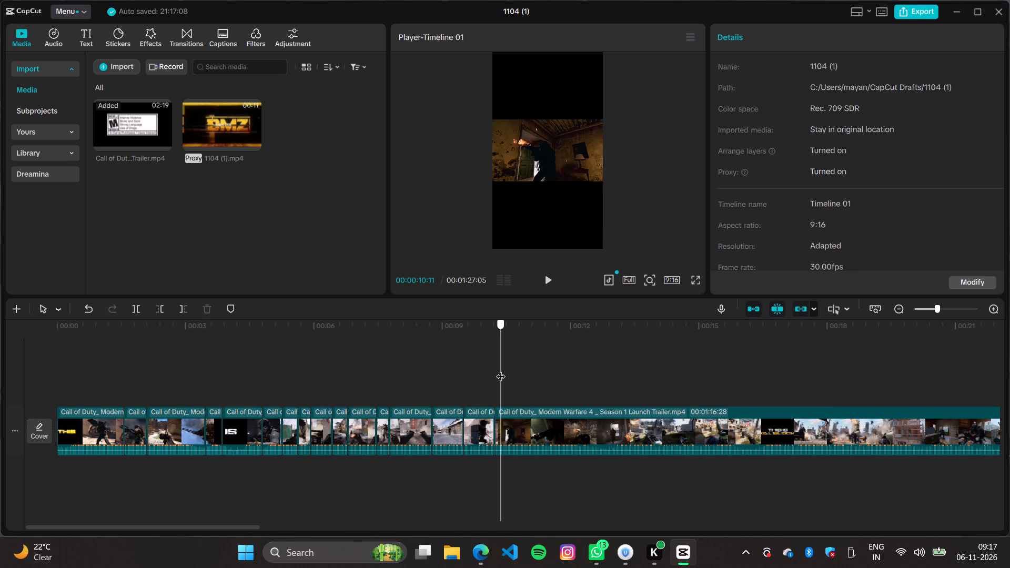
drag(501, 370, 528, 374)
key(ctrl+b)
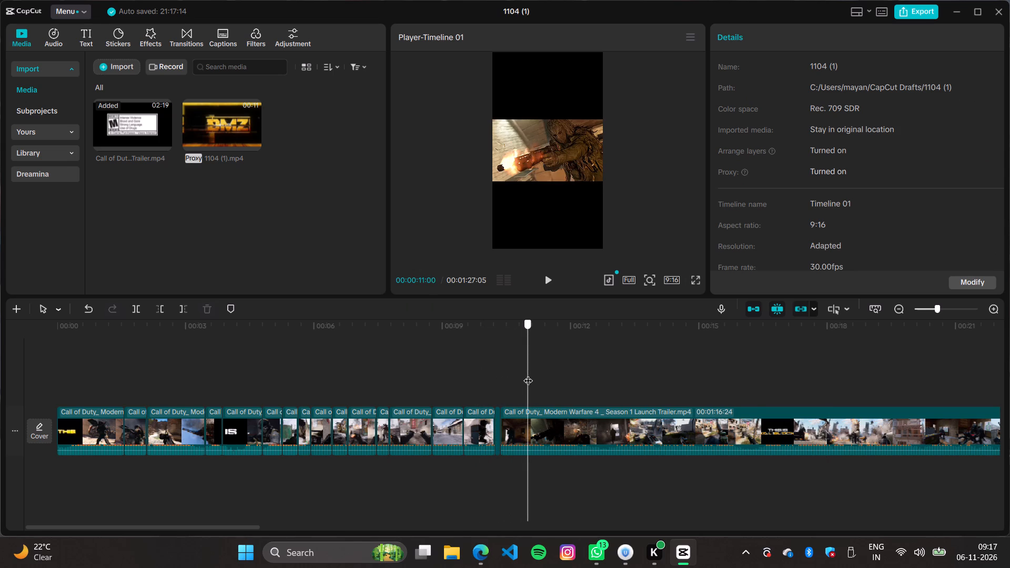
drag(528, 374, 558, 377)
key(ctrl+b)
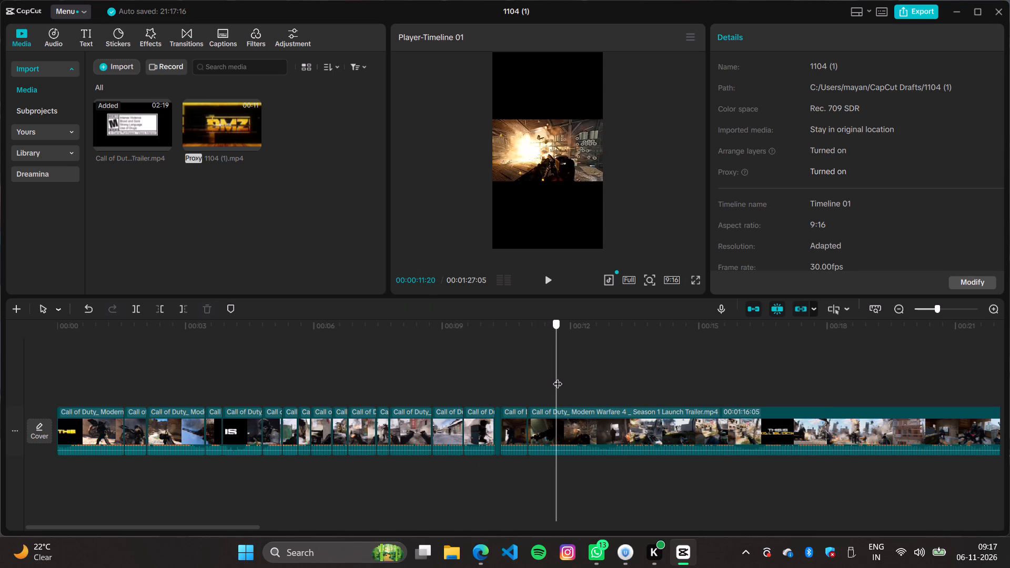
drag(558, 377, 597, 380)
key(ctrl+b)
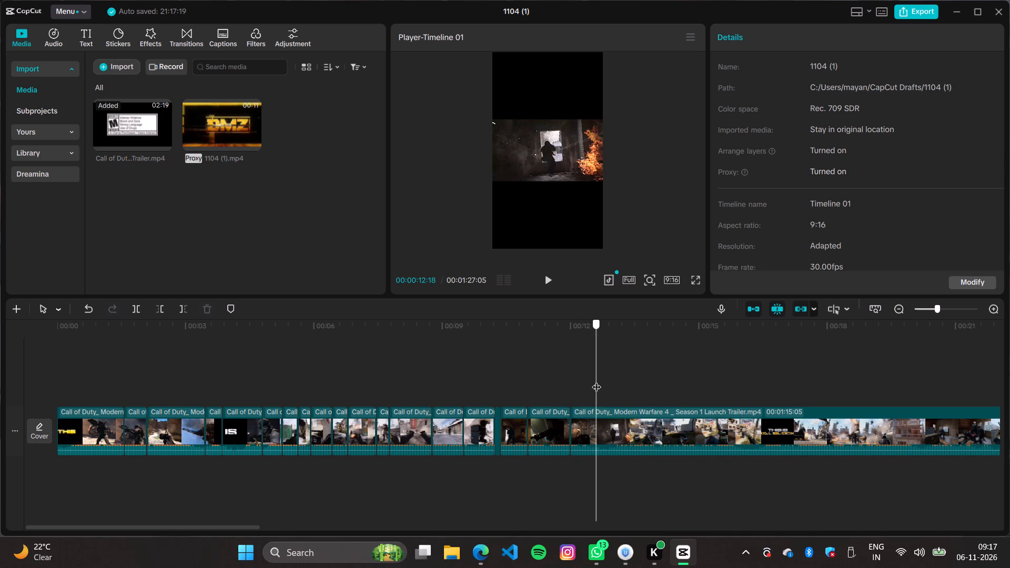
Split the footage at 00:00:12:22, just before the first-person window shot, and delete all the footage after that cut.
drag(597, 380, 628, 390)
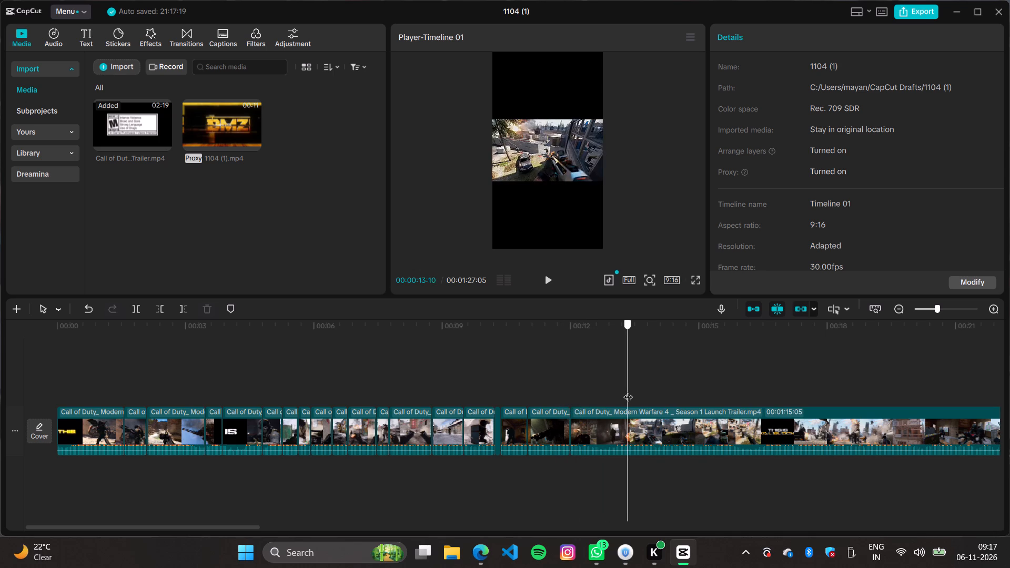
drag(628, 390, 608, 391)
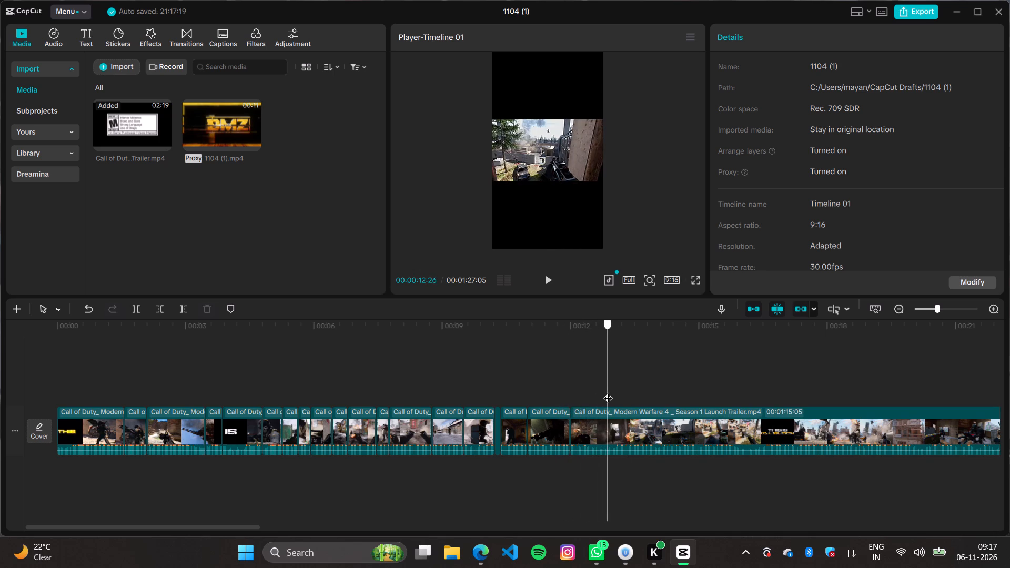
drag(608, 391, 600, 389)
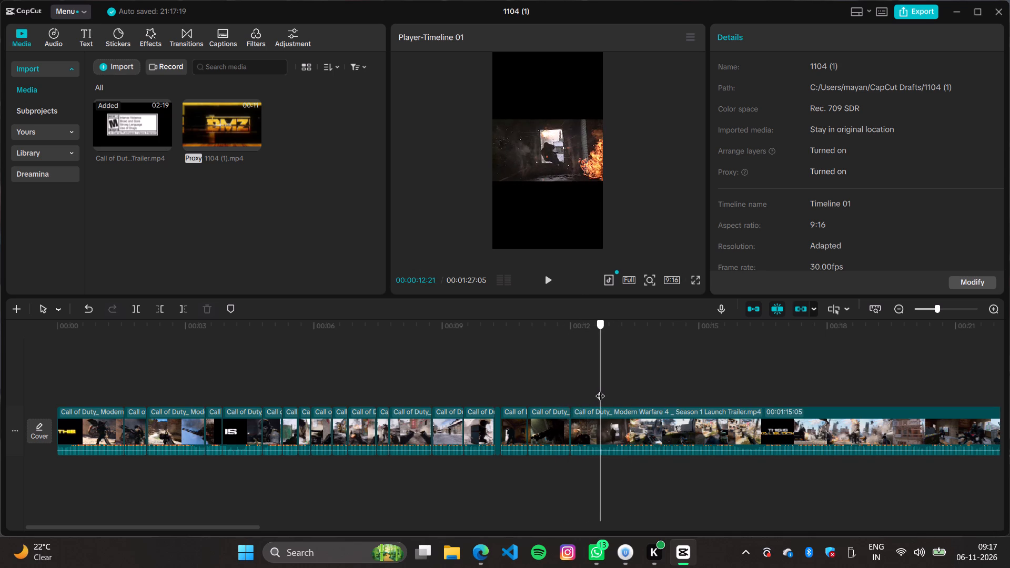
drag(600, 389, 607, 390)
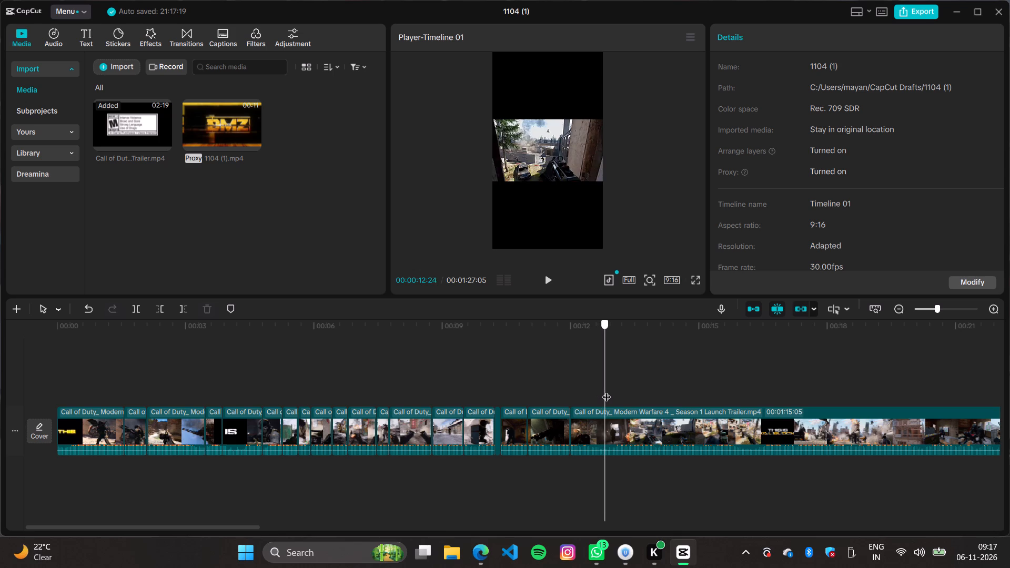
drag(607, 390, 602, 390)
key(ctrl+b)
click(641, 436)
key(BackSpace)
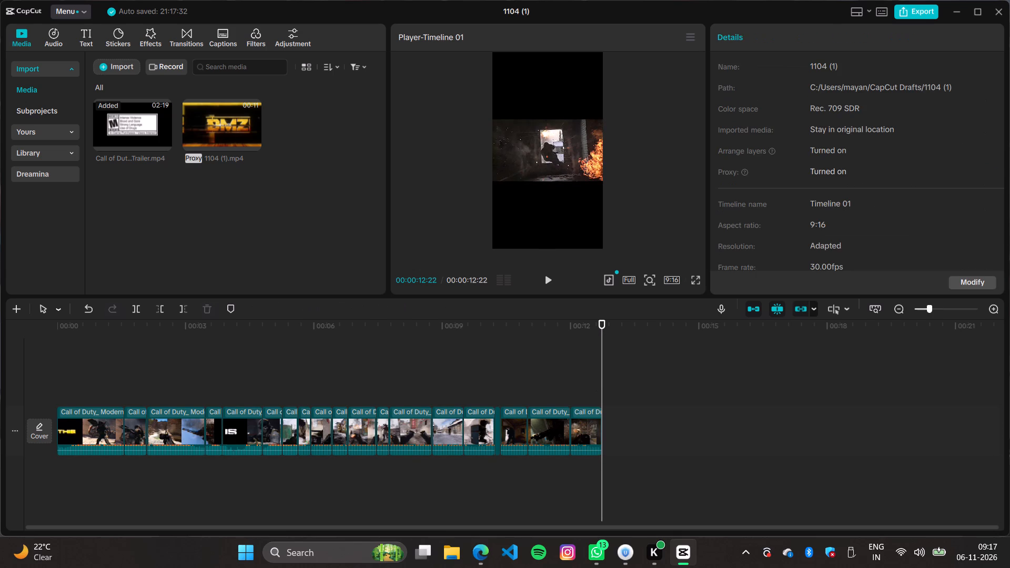
Add Pull Out camera transitions at the first two cuts, at 00:00:01:17 and 00:00:02:03.
drag(604, 363, 109, 427)
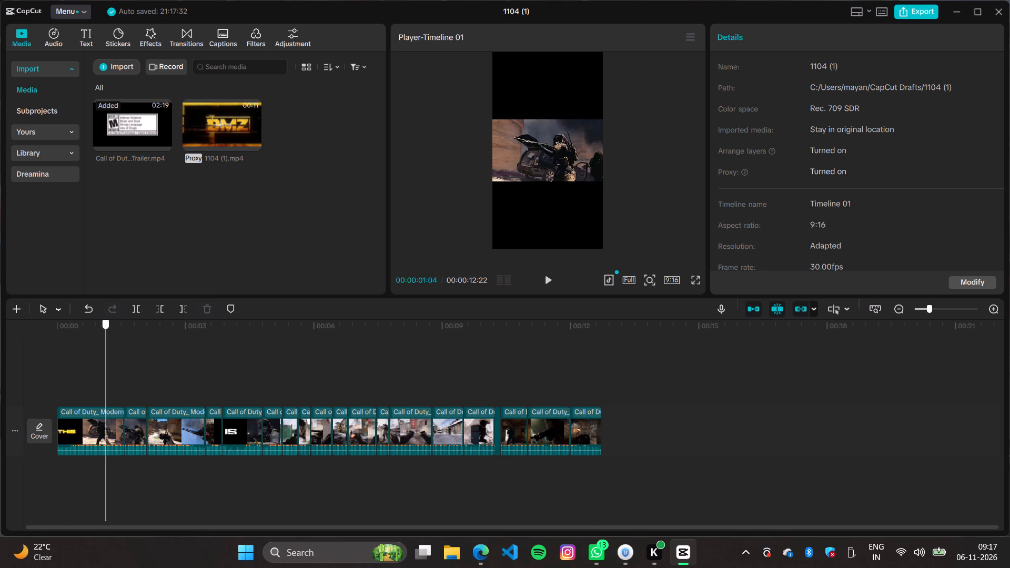
drag(109, 427, 109, 426)
click(127, 372)
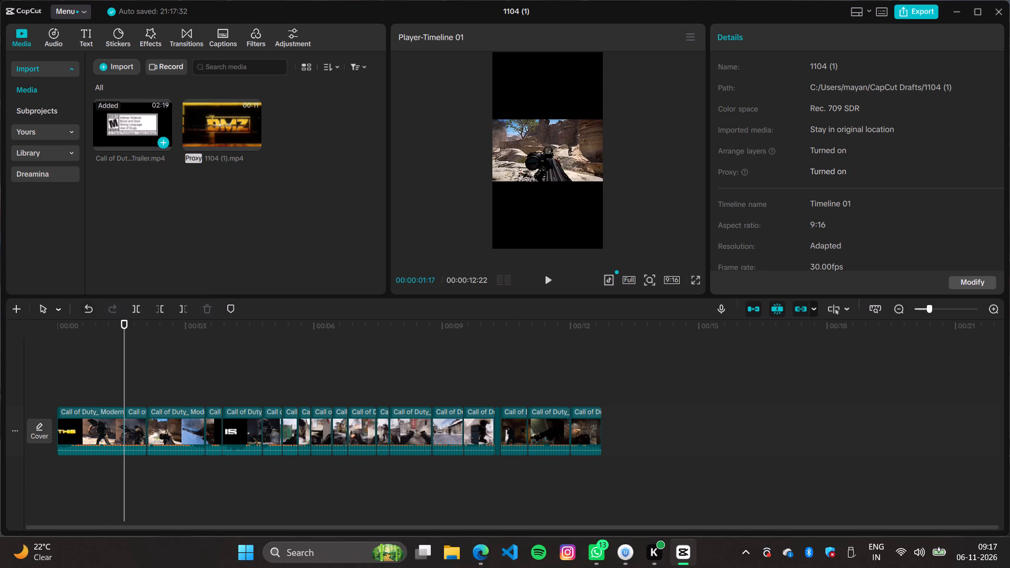
click(184, 34)
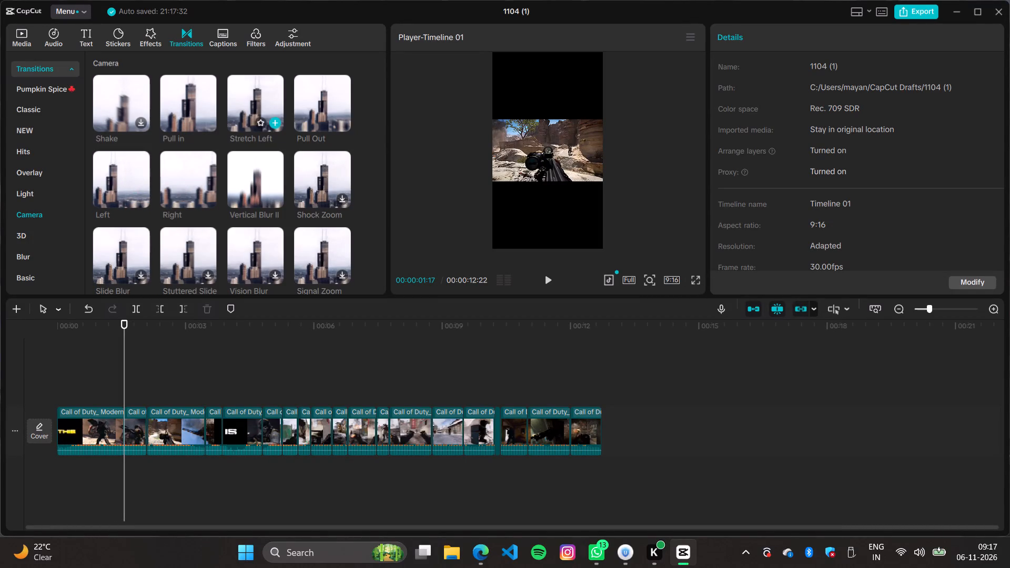
click(340, 123)
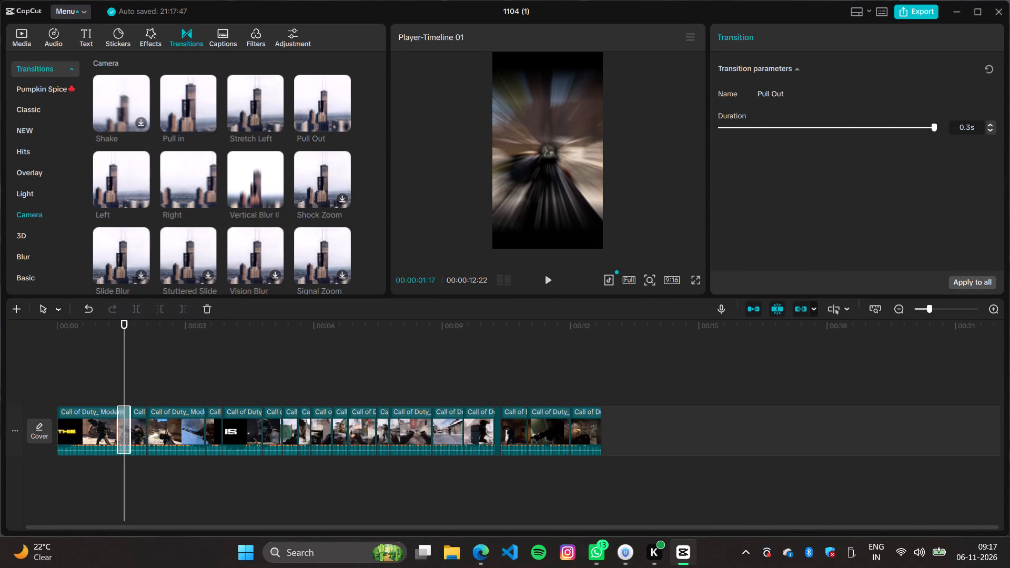
click(142, 365)
click(147, 366)
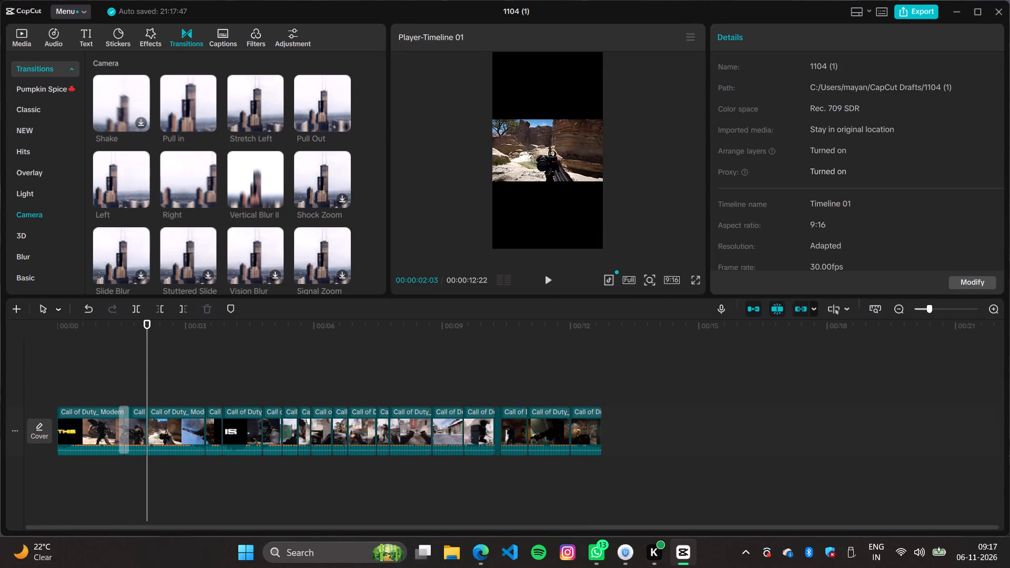
double_click(150, 371)
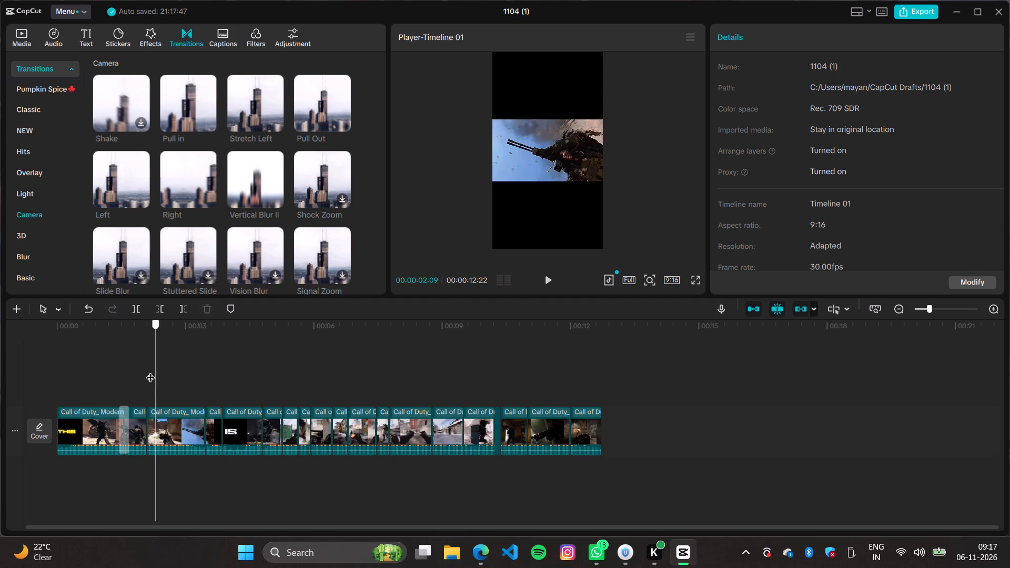
click(342, 118)
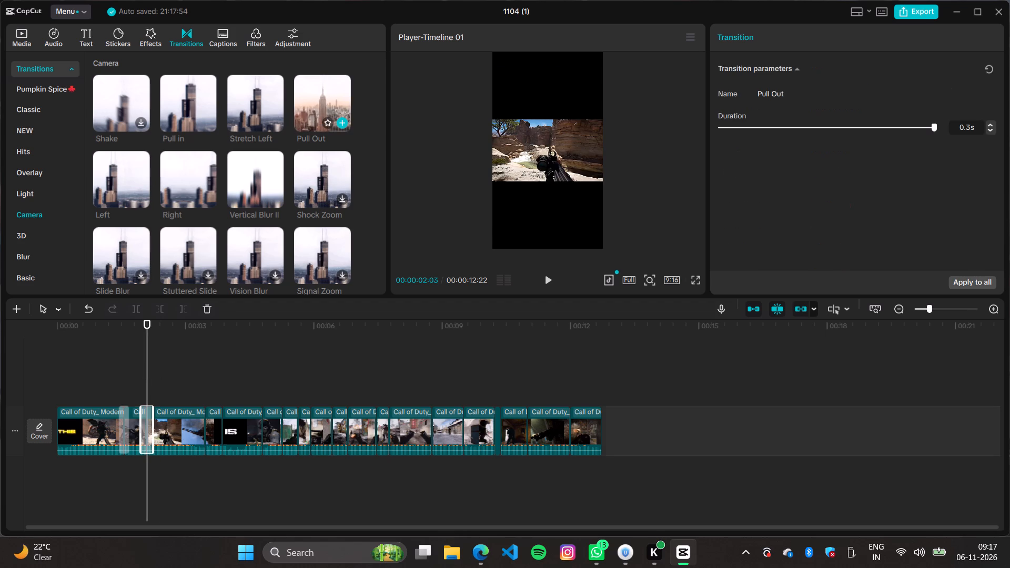
Add a Pull in transition at the 00:00:03:14 cut and a Pull Out transition at the 00:00:03:26 cut.
click(211, 364)
click(204, 374)
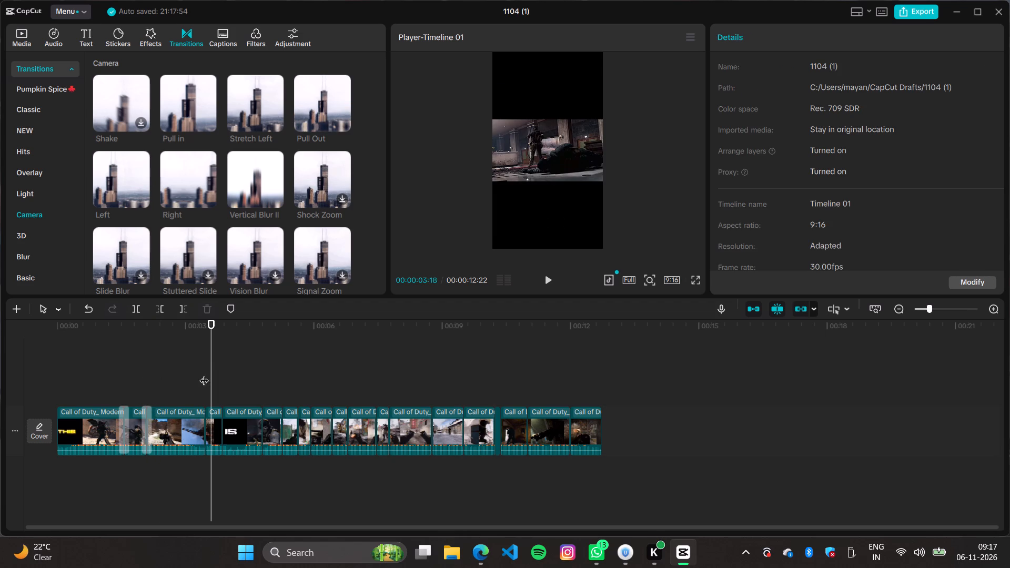
click(210, 119)
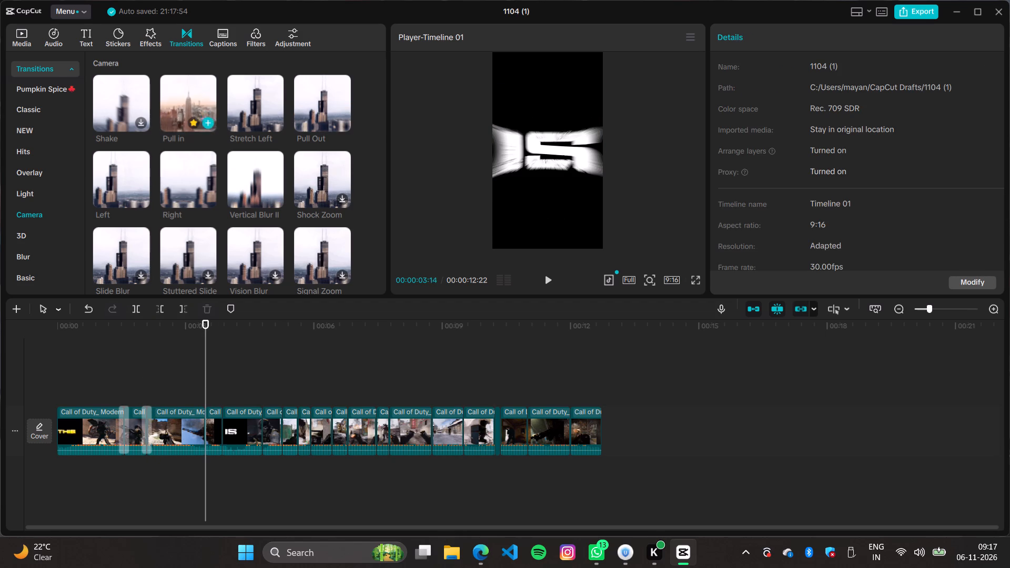
click(222, 368)
click(343, 123)
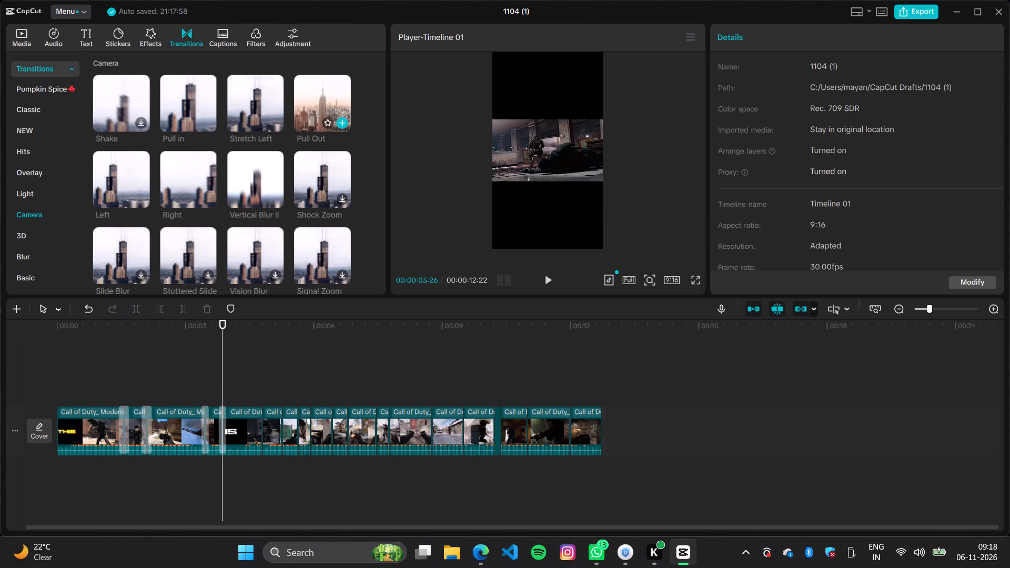
Add a Pull Out transition at the 00:00:04:24 cut and a Pull in transition at the 00:00:05:08 cut.
click(258, 372)
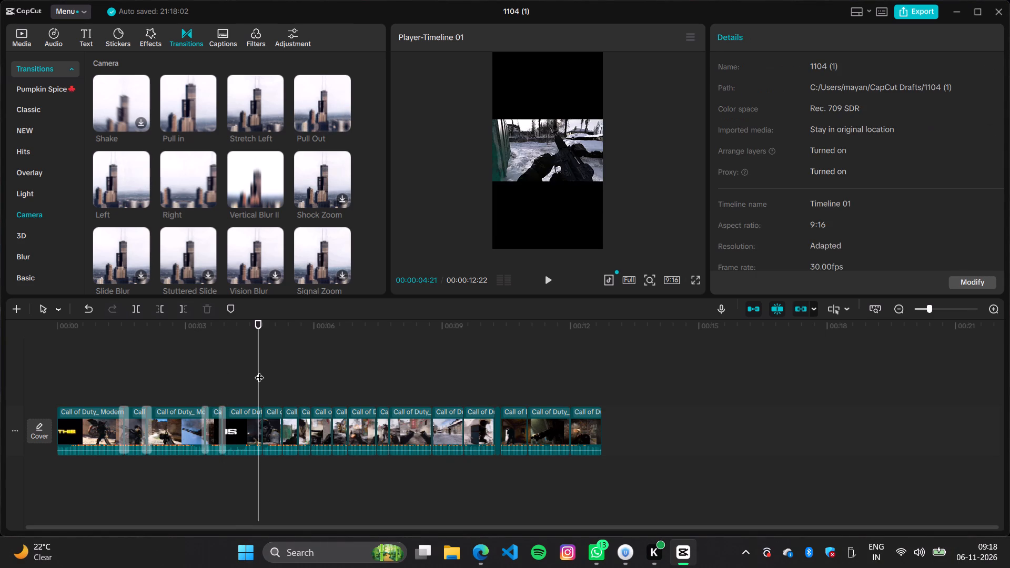
click(260, 370)
click(266, 371)
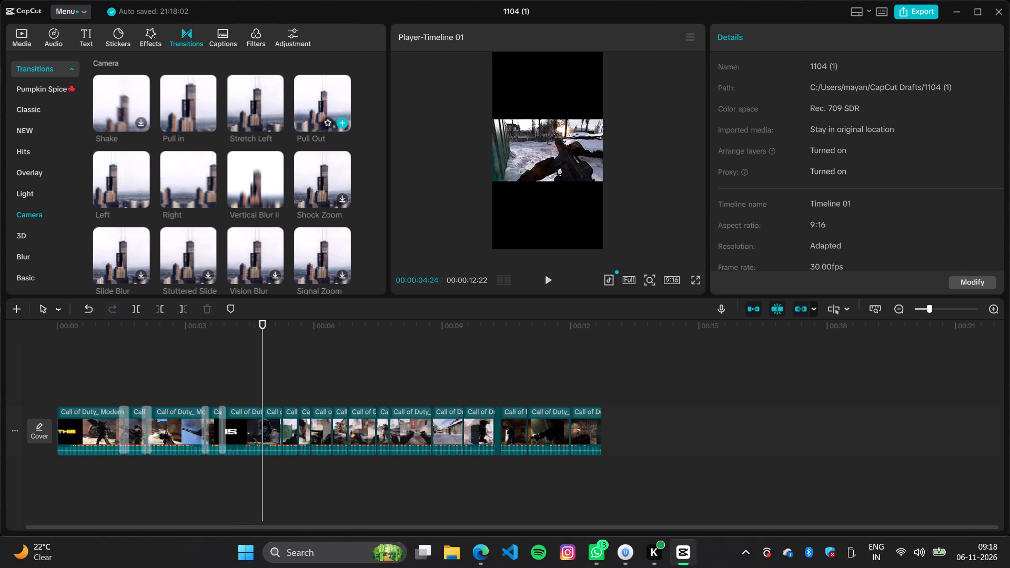
click(342, 122)
click(284, 372)
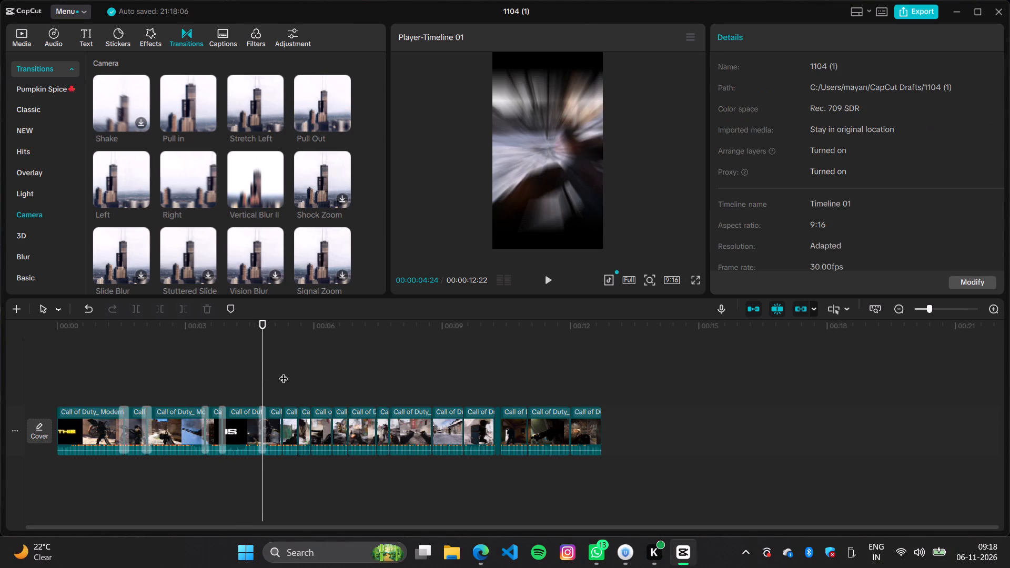
click(207, 121)
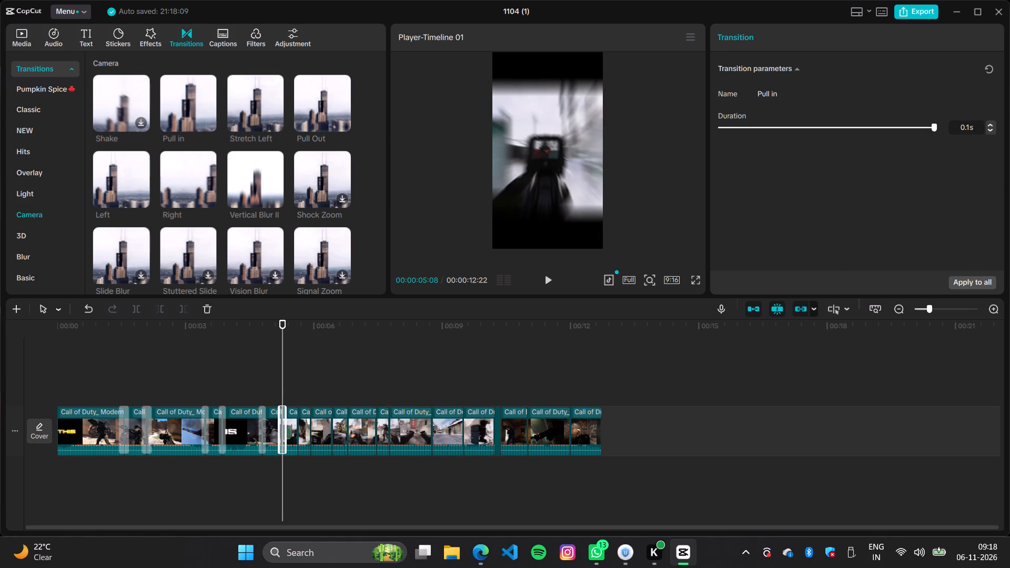
Add a Pull Out transition at the 00:00:05:19 cut and a Pull in transition at the 00:00:05:28 cut.
click(297, 358)
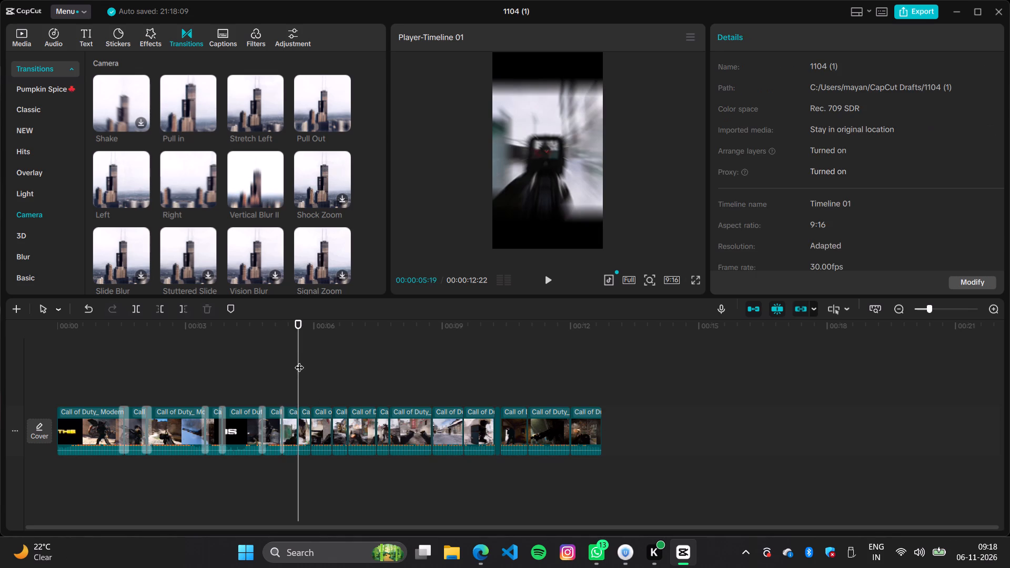
click(341, 123)
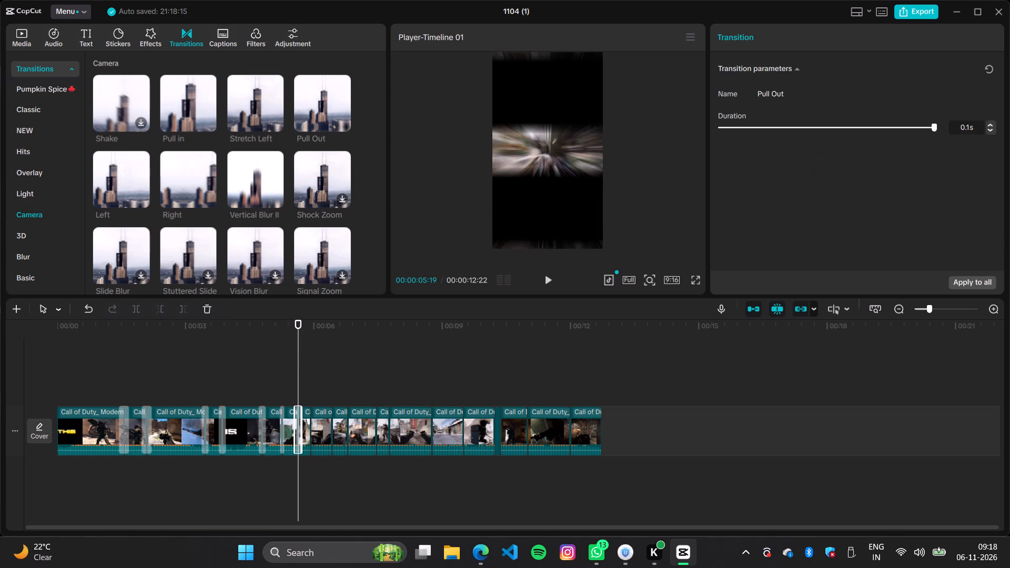
click(317, 364)
click(316, 364)
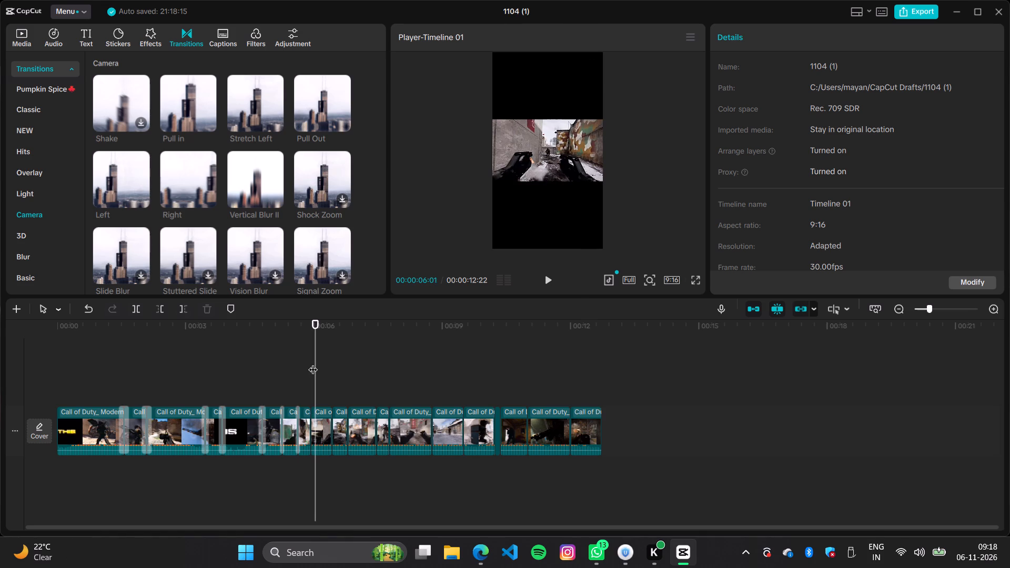
click(312, 363)
click(208, 121)
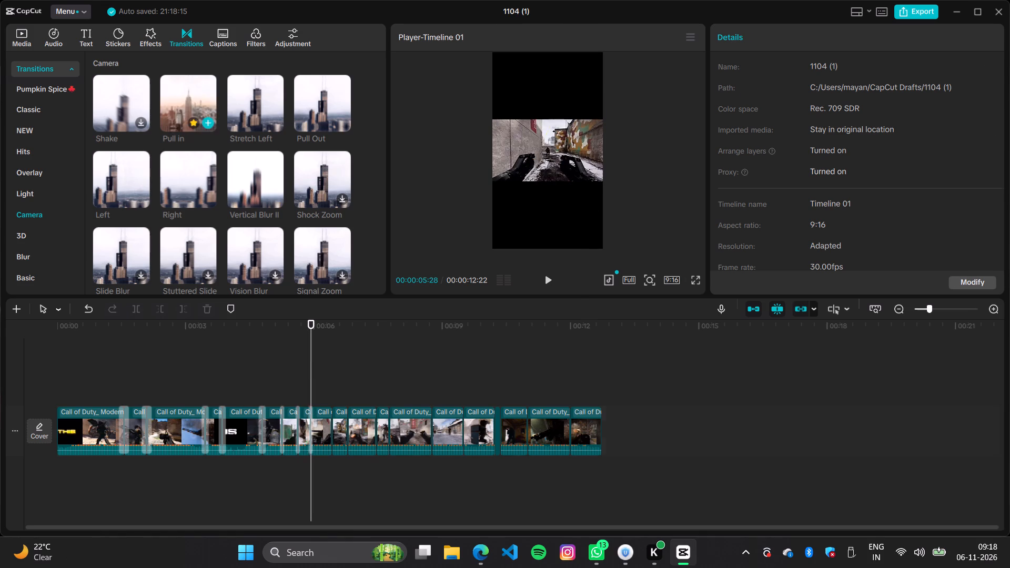
Add Pull Out transitions at the 00:00:06:13 and 00:00:07:14 cuts, with a Pull in transition at the 00:00:06:24 cut between them.
click(329, 369)
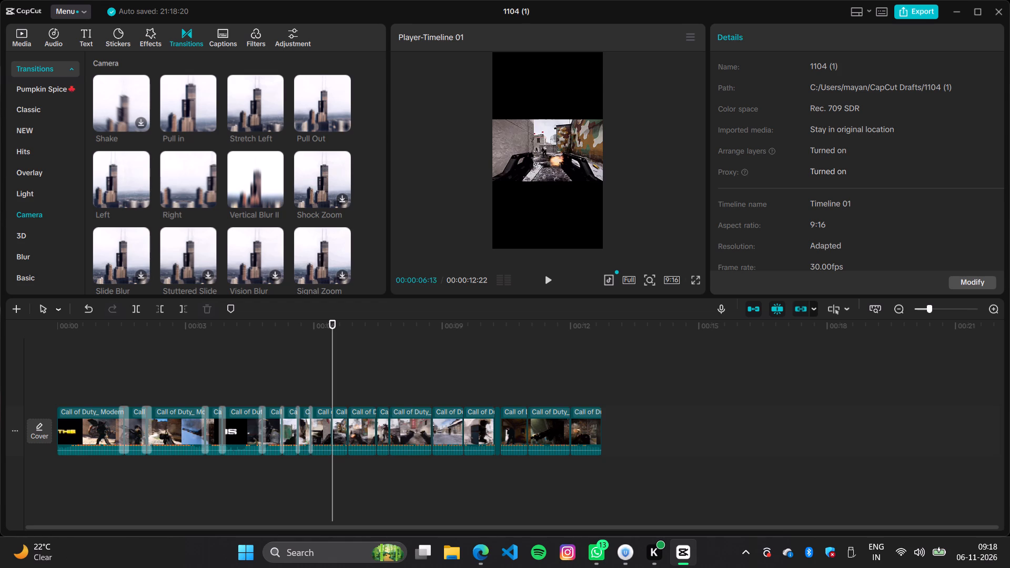
click(340, 121)
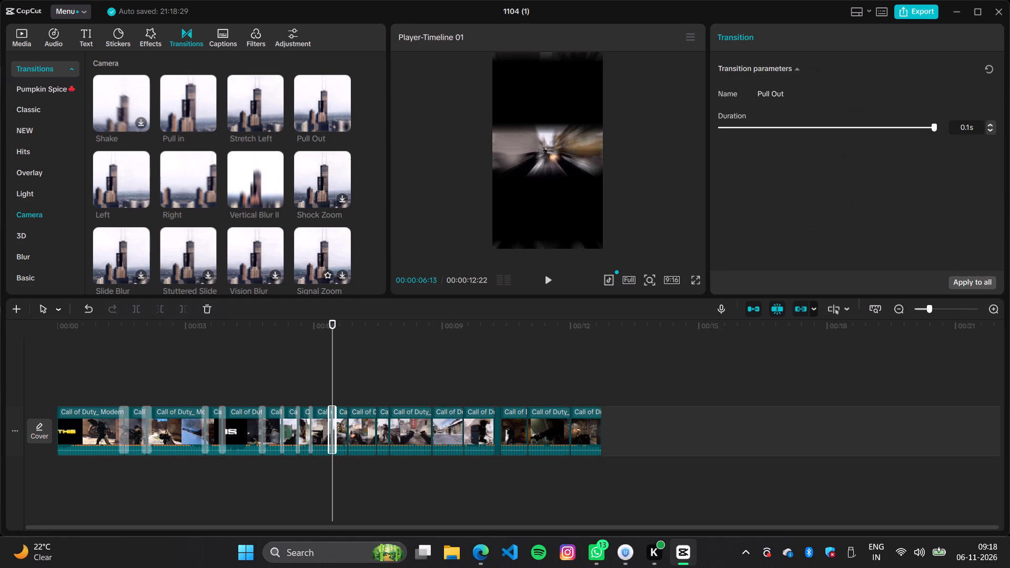
click(346, 366)
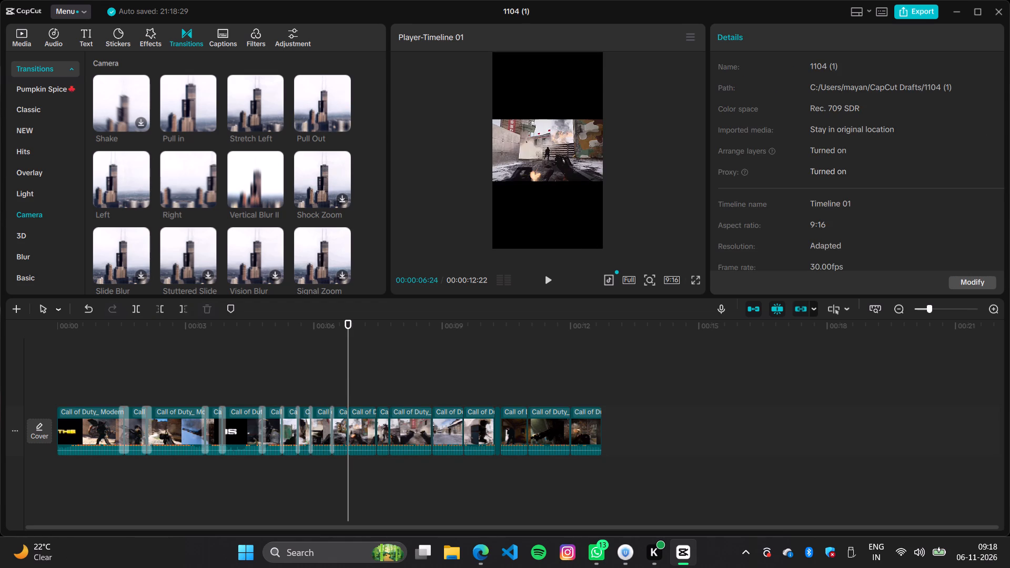
click(209, 121)
click(377, 364)
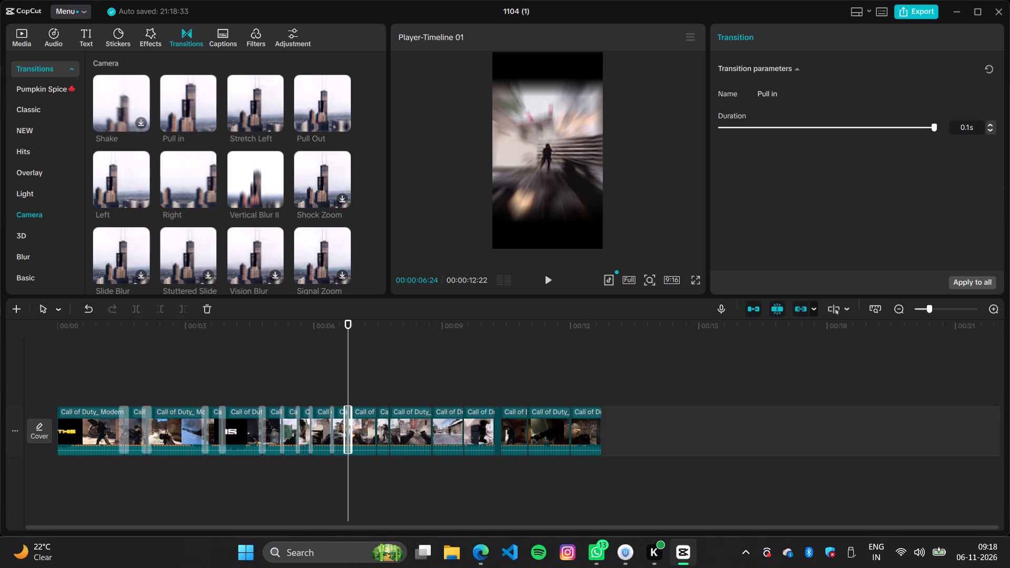
click(342, 122)
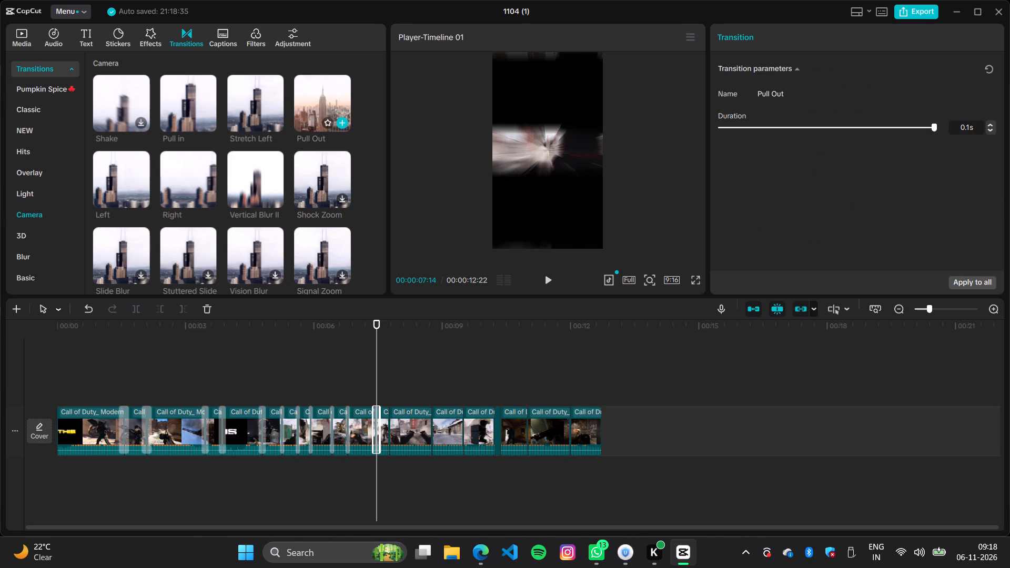
Add a Pull in transition at the 00:00:08:23 cut and a Pull Out transition at the 00:00:09:15 cut.
click(388, 380)
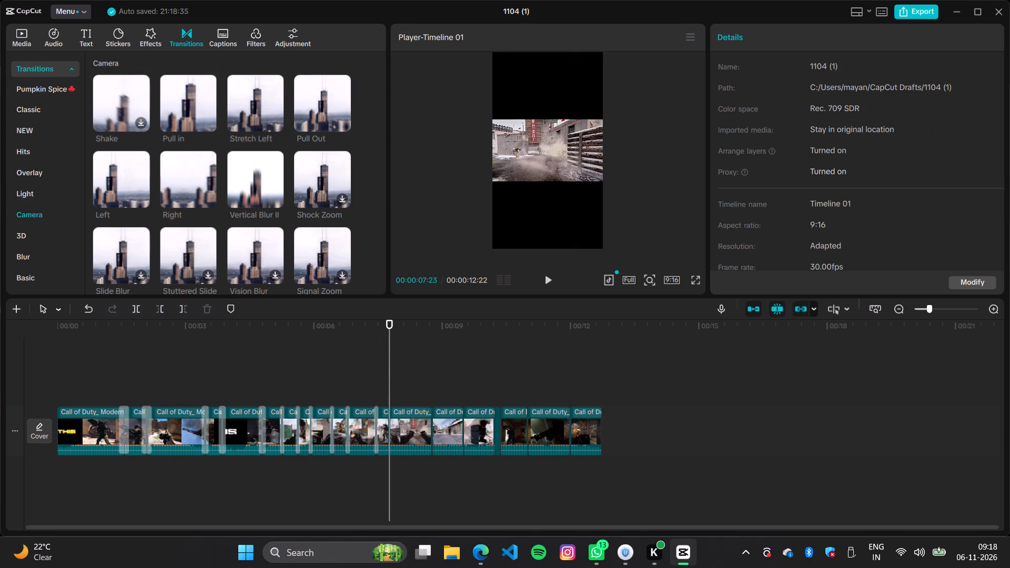
click(415, 357)
click(428, 363)
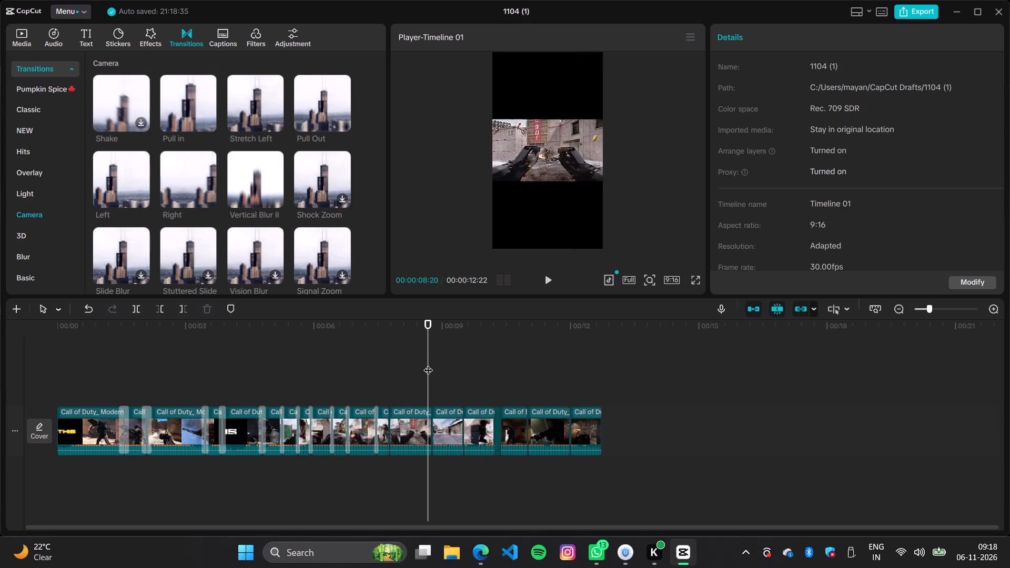
click(436, 369)
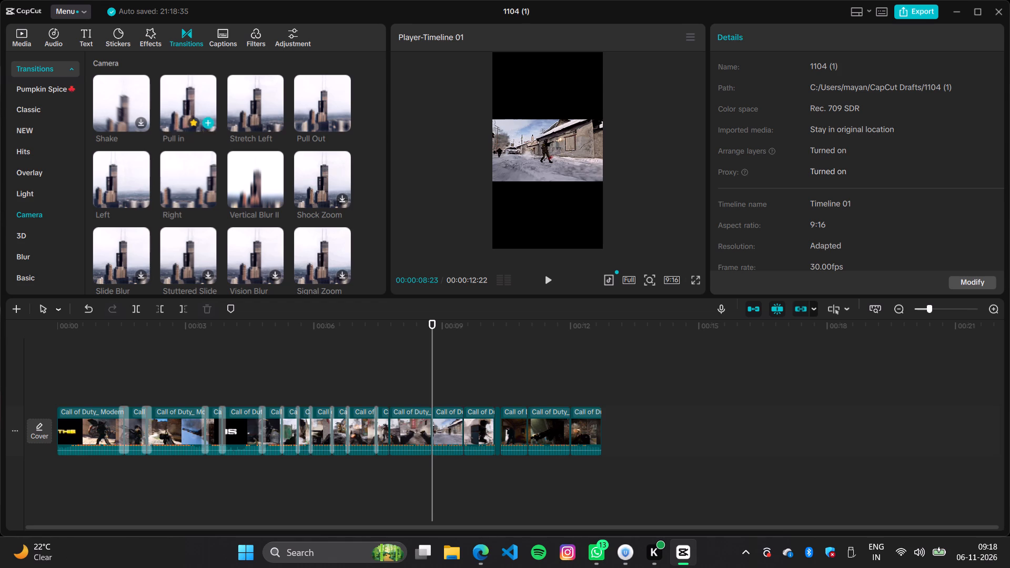
click(211, 122)
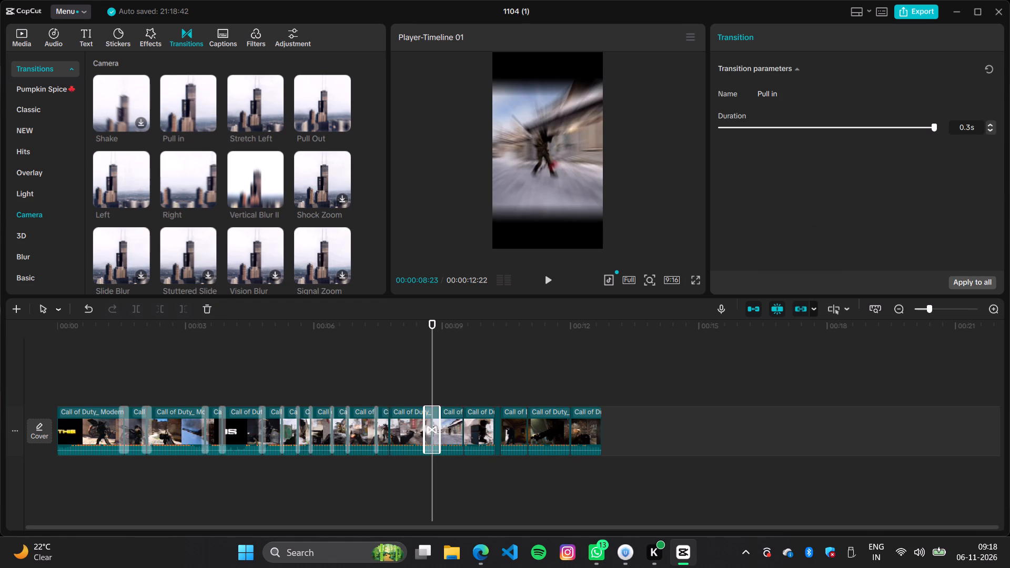
click(462, 360)
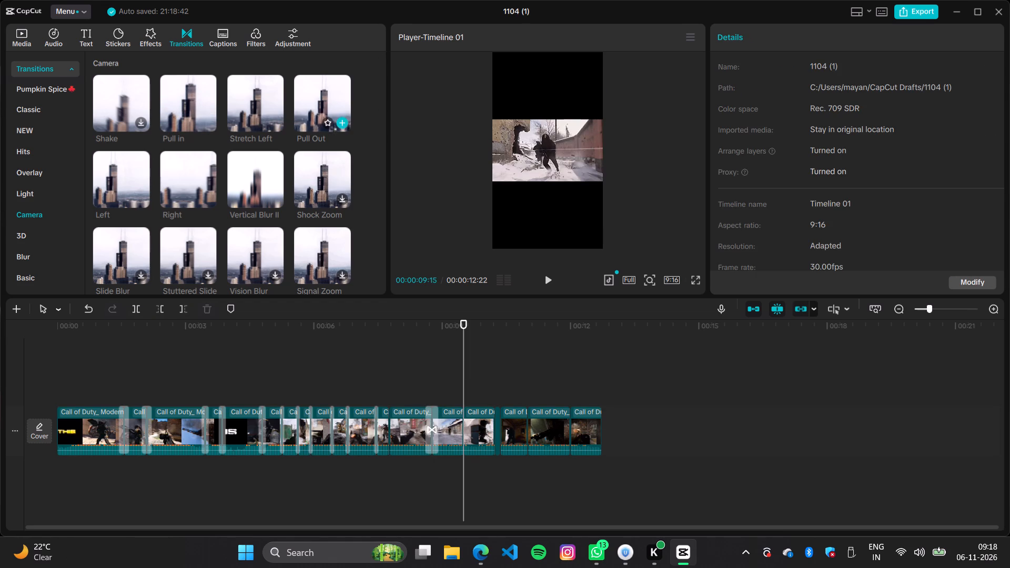
click(343, 120)
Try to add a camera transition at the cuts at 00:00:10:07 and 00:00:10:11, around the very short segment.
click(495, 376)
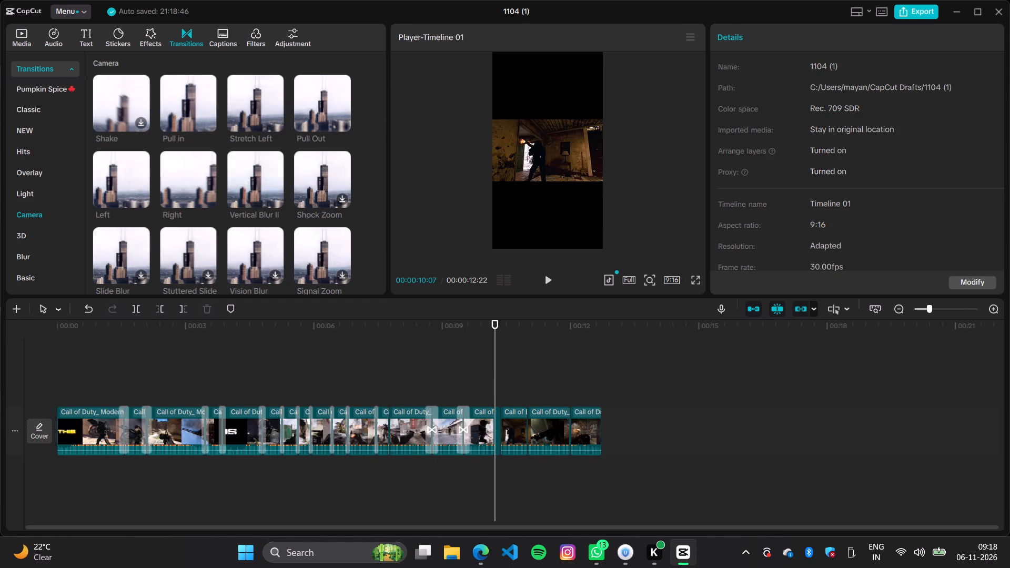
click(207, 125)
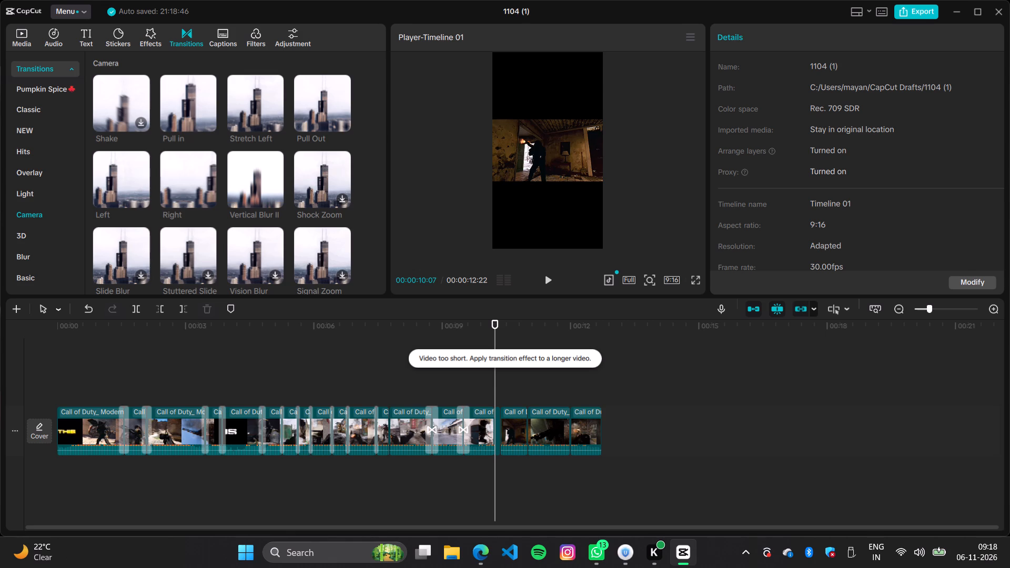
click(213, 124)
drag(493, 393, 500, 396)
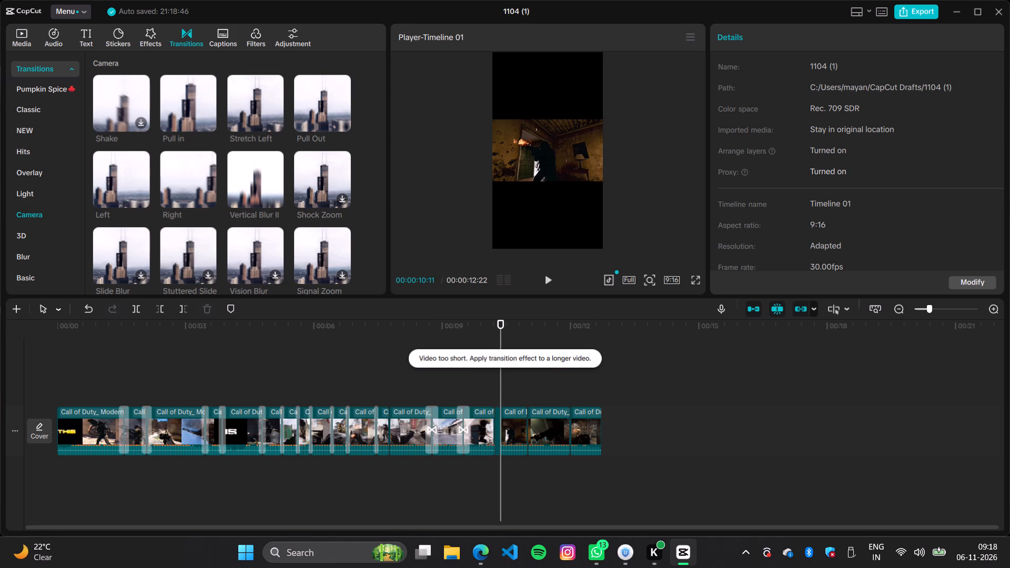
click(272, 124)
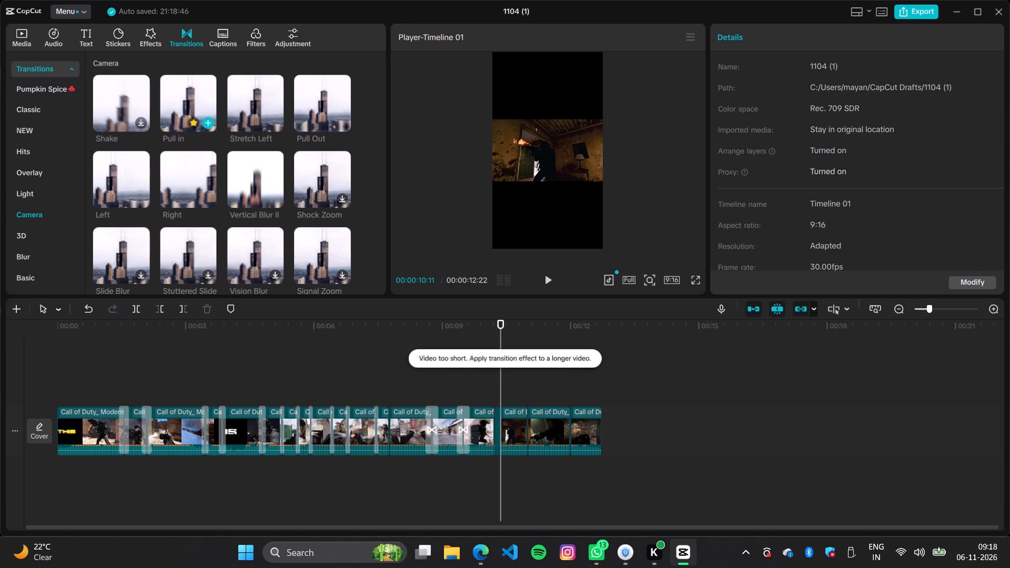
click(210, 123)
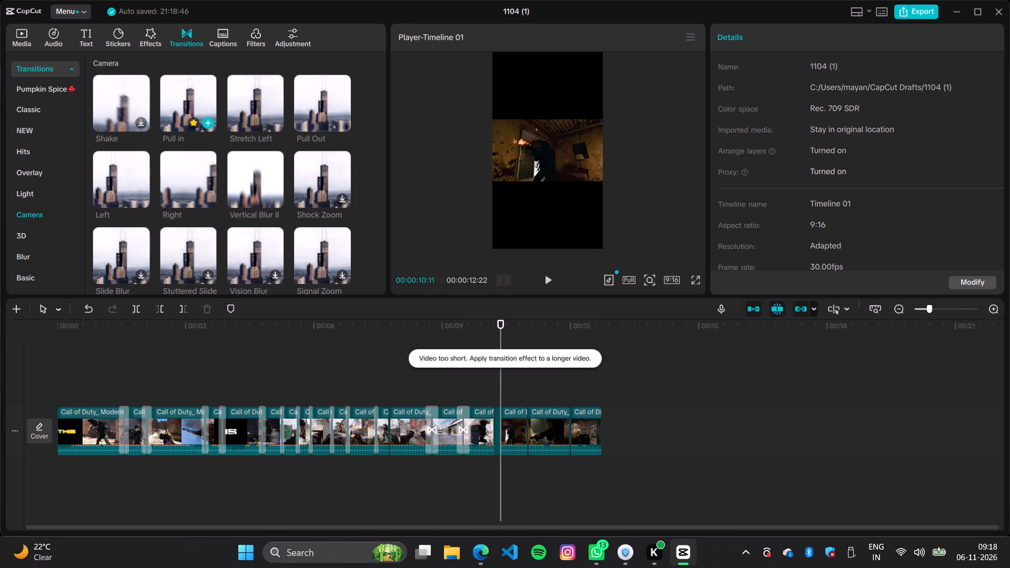
Add a Pull Out transition at the 00:00:11:00 cut and a Pull in transition at the 00:00:12:00 cut.
click(532, 383)
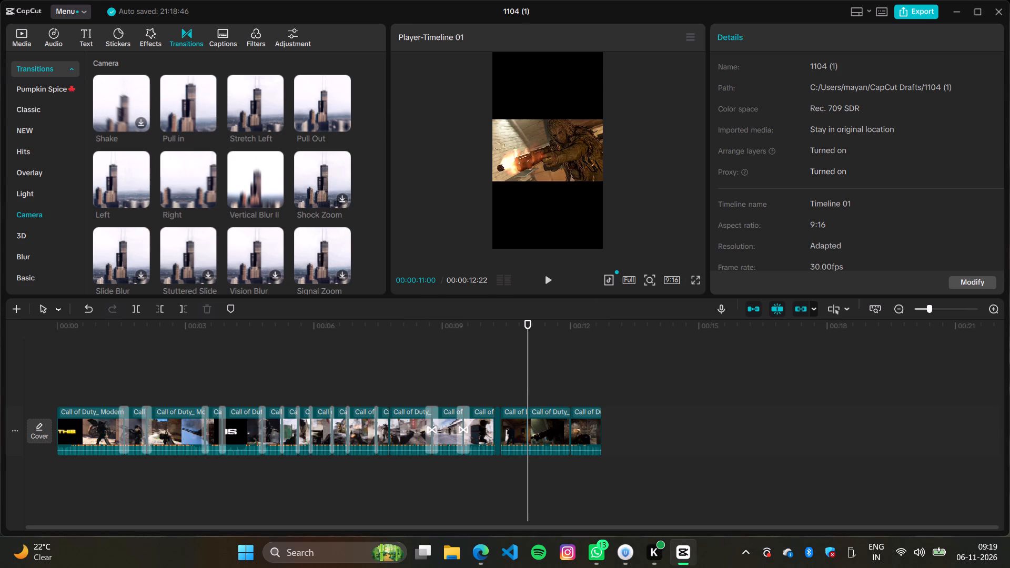
click(527, 381)
click(339, 123)
click(561, 363)
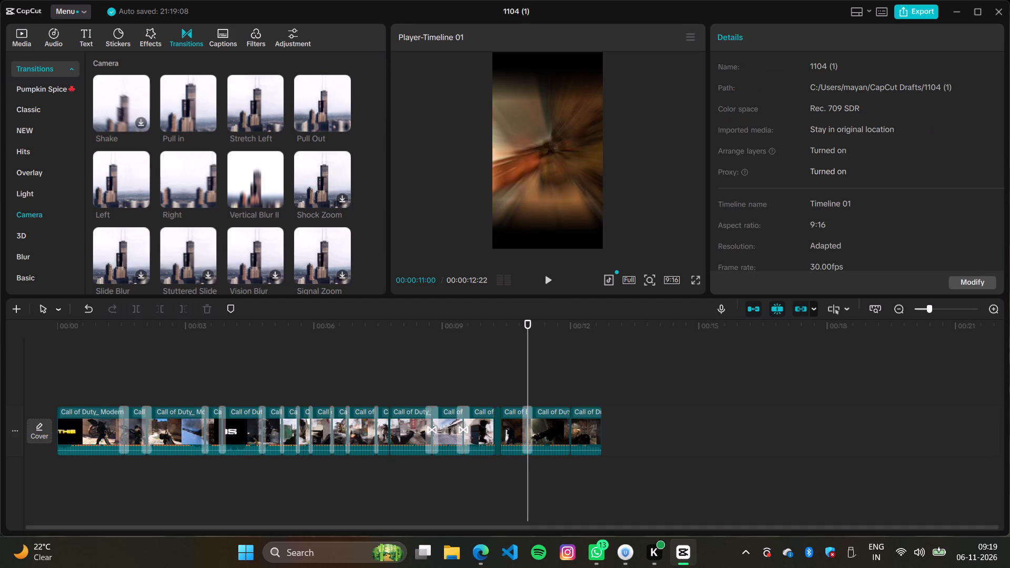
click(570, 365)
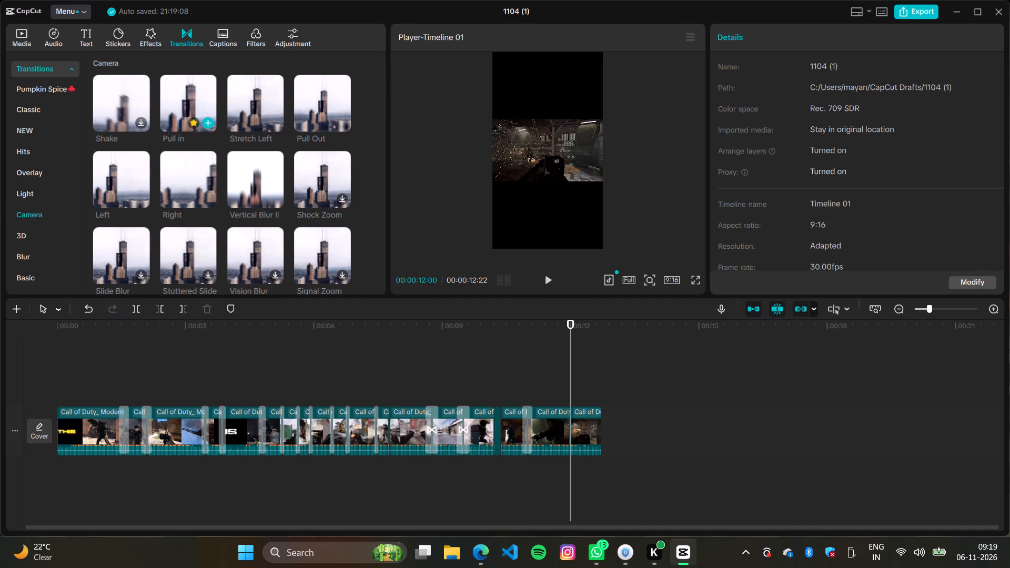
click(205, 121)
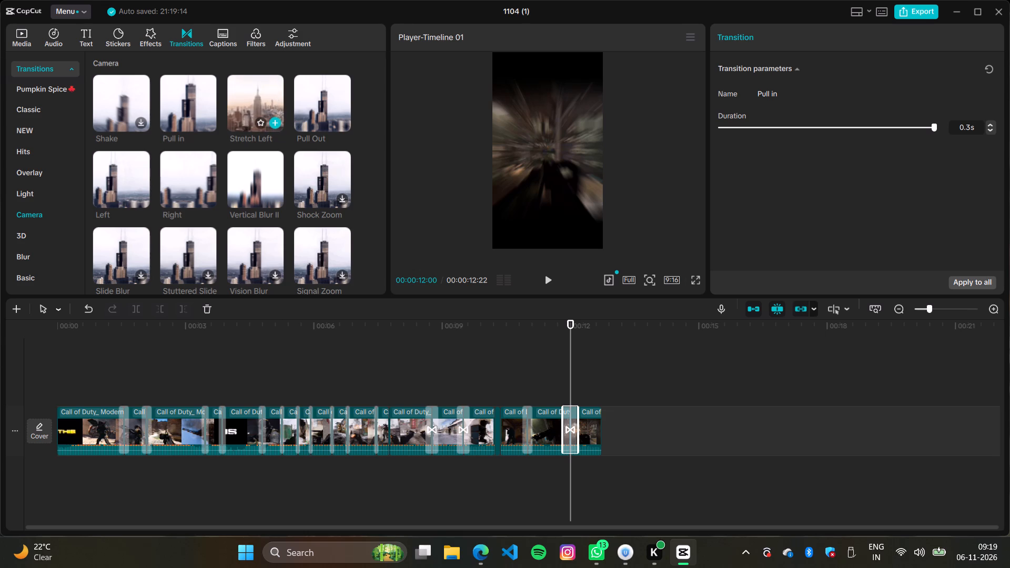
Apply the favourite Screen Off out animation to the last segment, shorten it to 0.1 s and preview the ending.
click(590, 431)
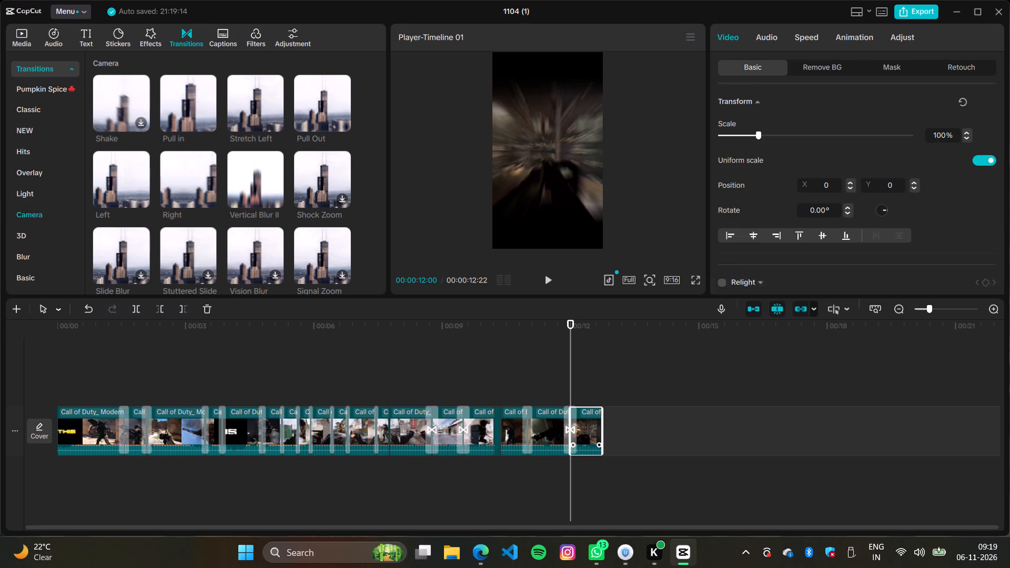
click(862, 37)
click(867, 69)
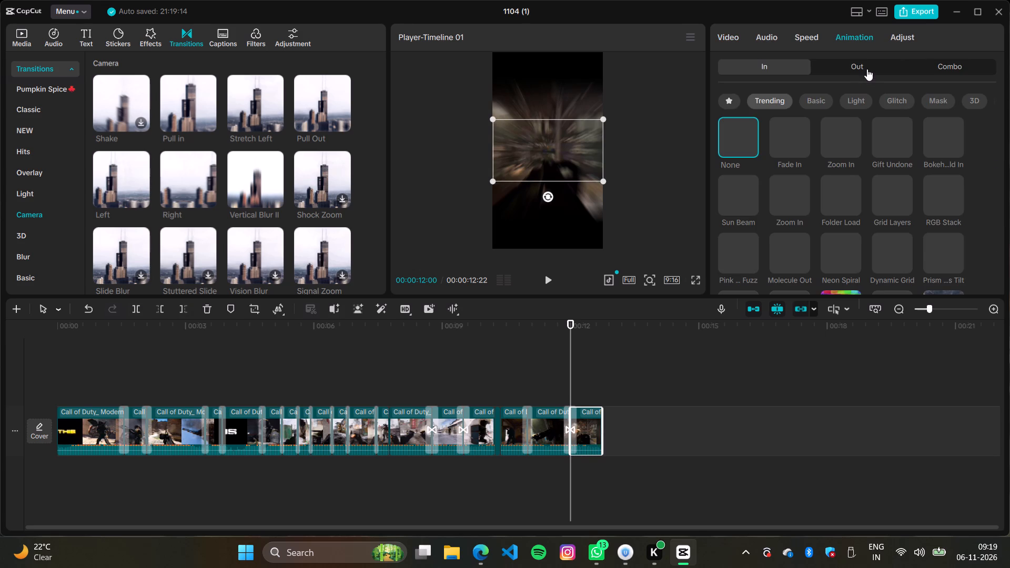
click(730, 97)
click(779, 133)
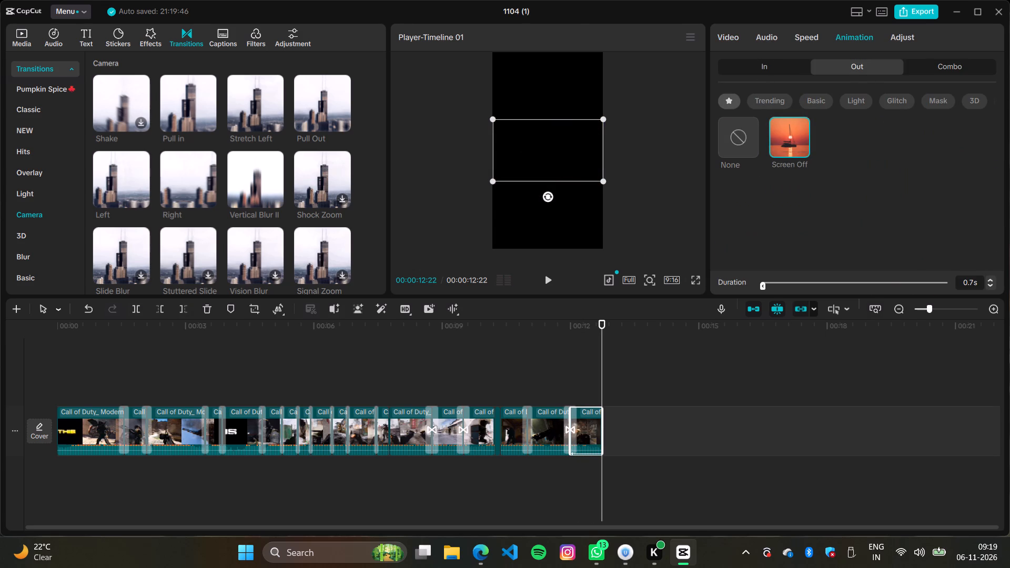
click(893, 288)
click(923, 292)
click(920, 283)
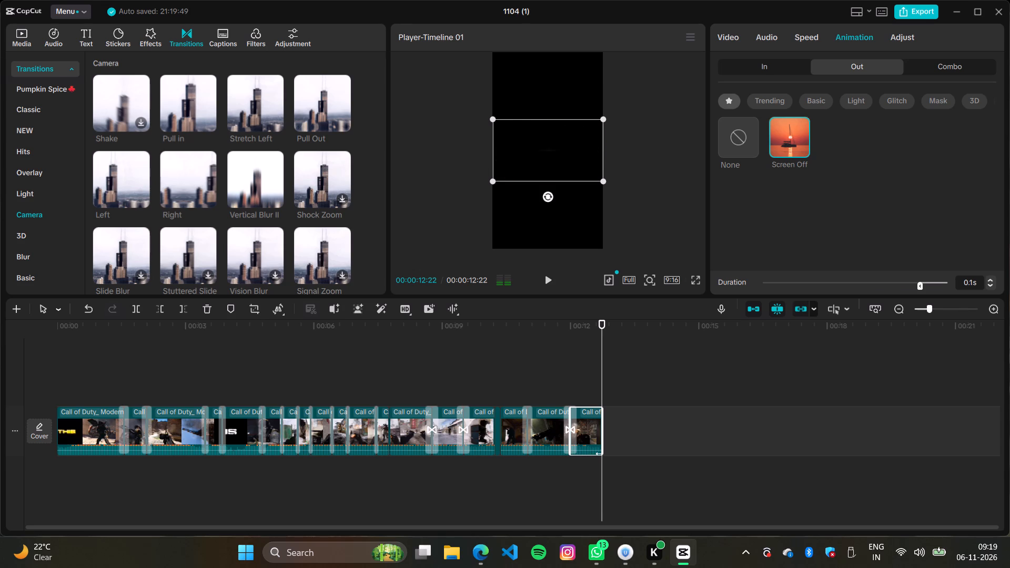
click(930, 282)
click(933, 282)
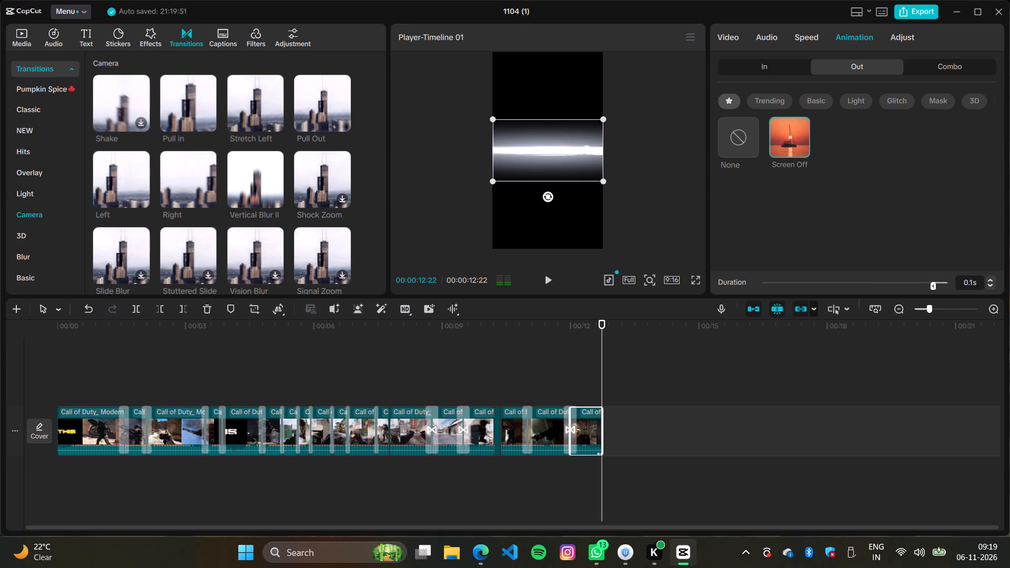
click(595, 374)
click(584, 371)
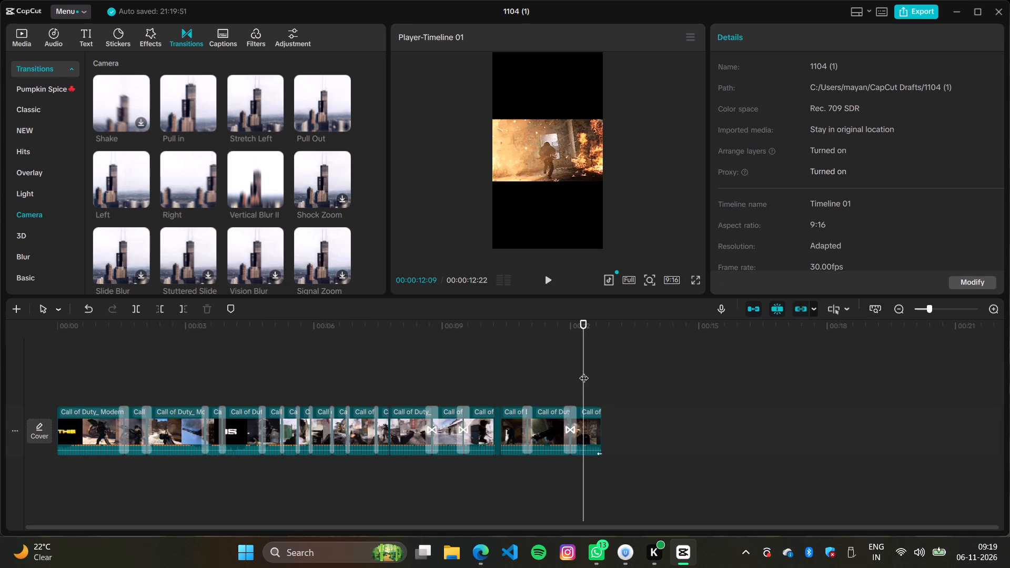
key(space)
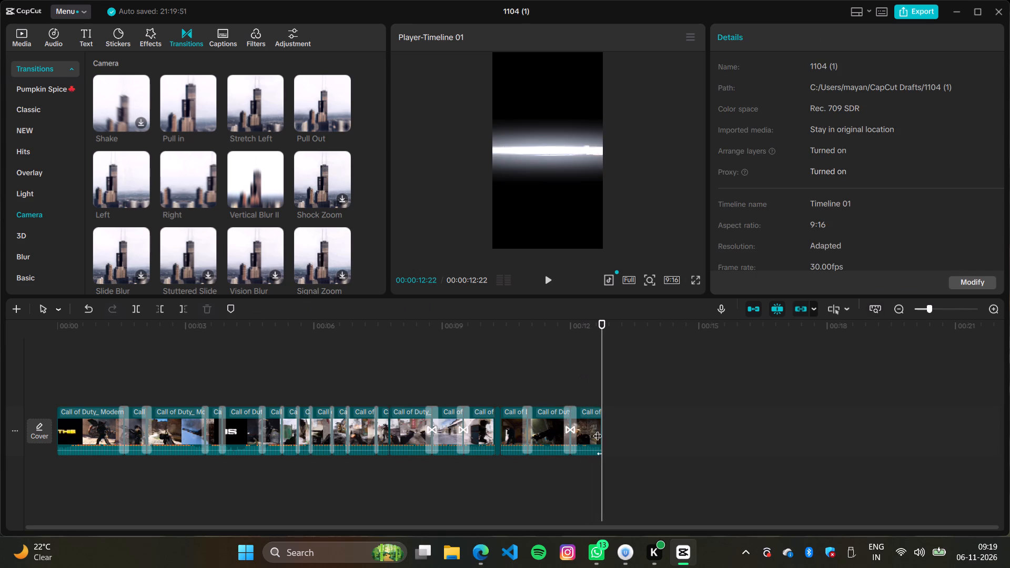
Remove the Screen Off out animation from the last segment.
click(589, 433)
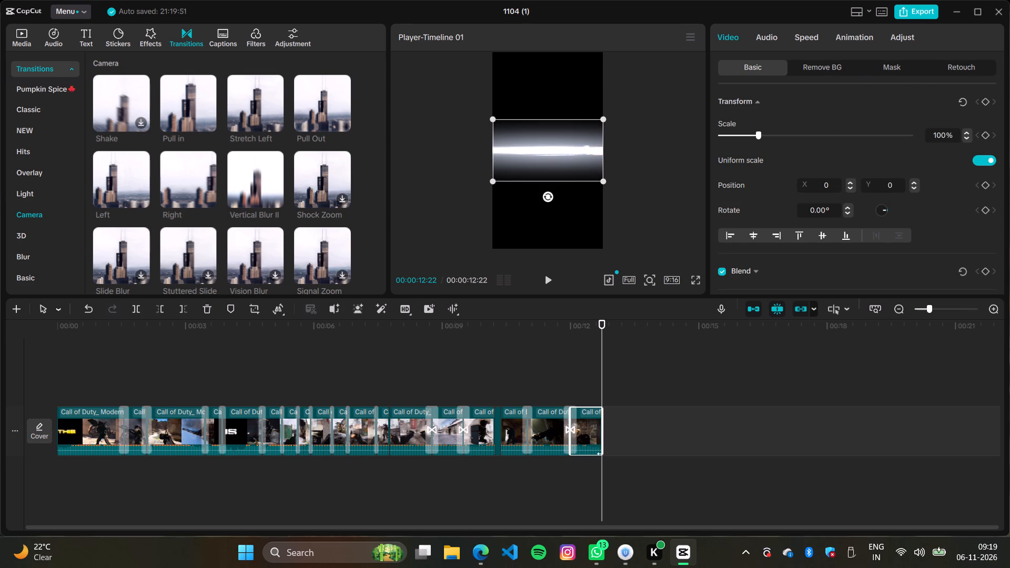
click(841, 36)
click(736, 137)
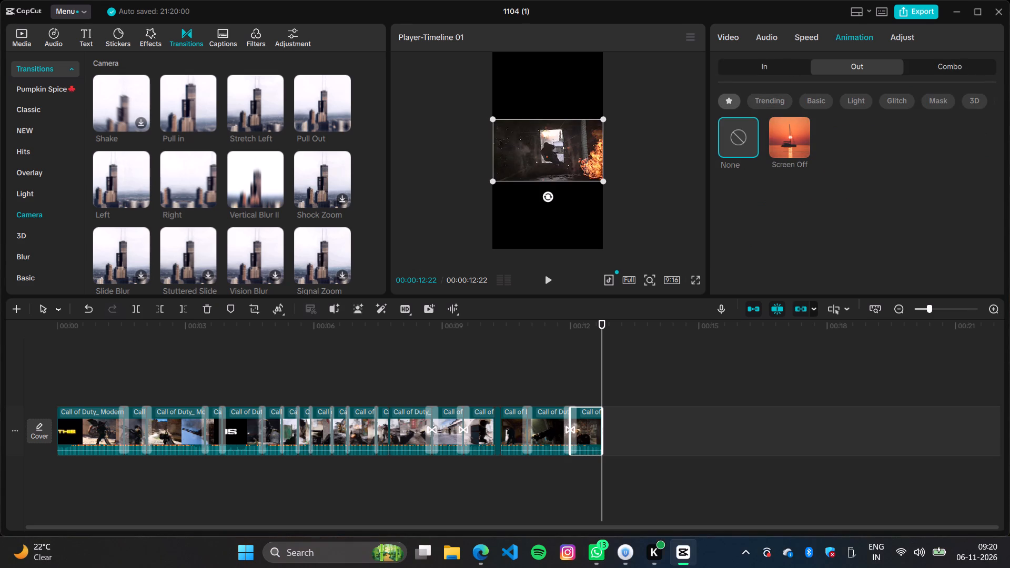
Apply the Crystal Fold out animation from the trending set to the last segment and play the timeline briefly.
click(769, 96)
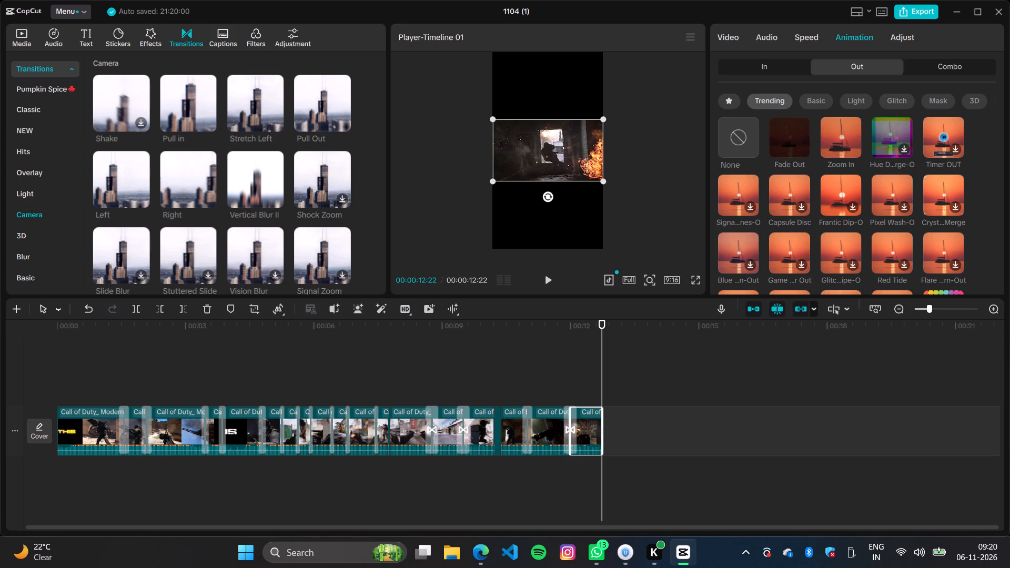
scroll(882, 227, down, 7)
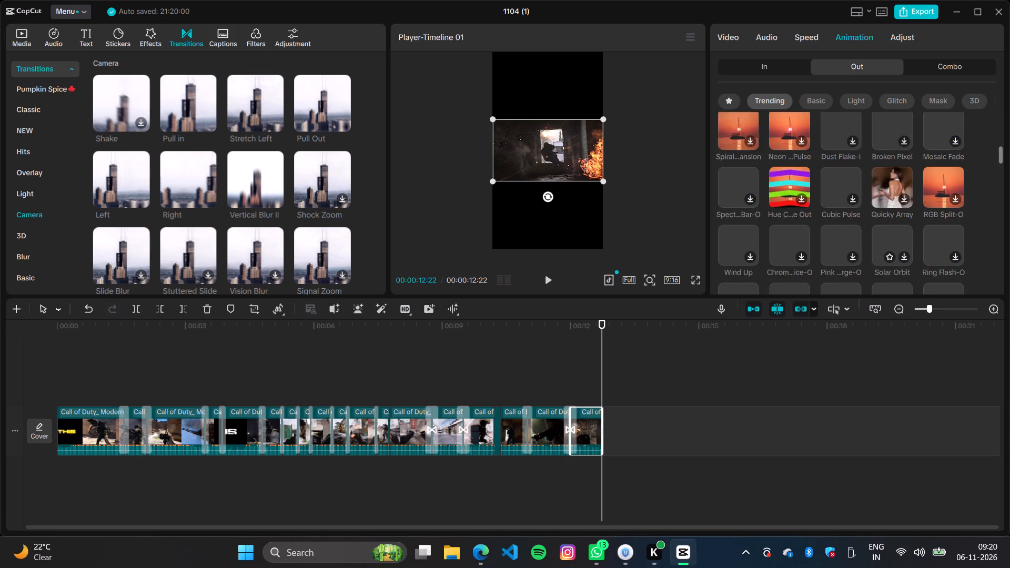
scroll(882, 230, down, 3)
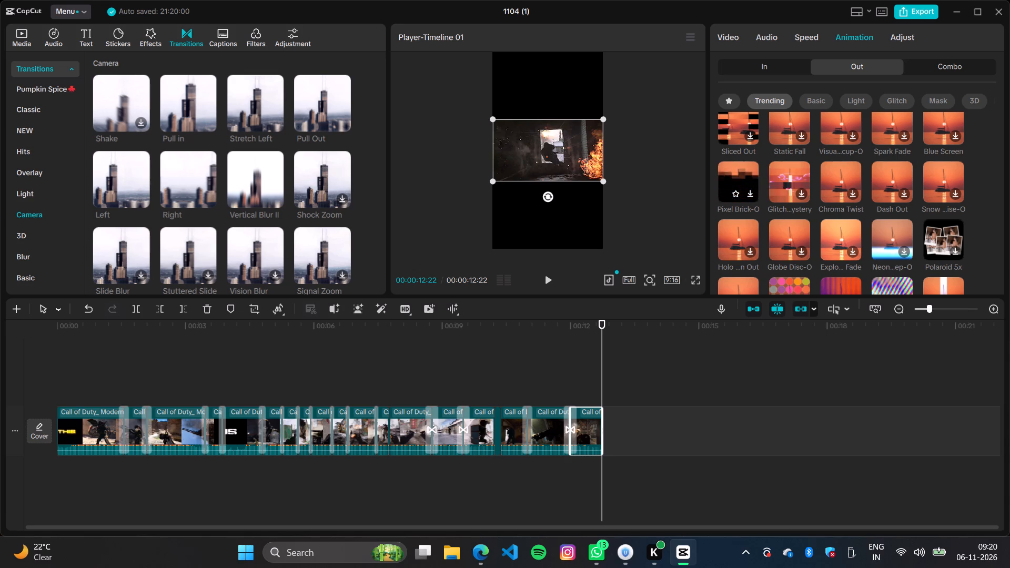
scroll(894, 196, down, 3)
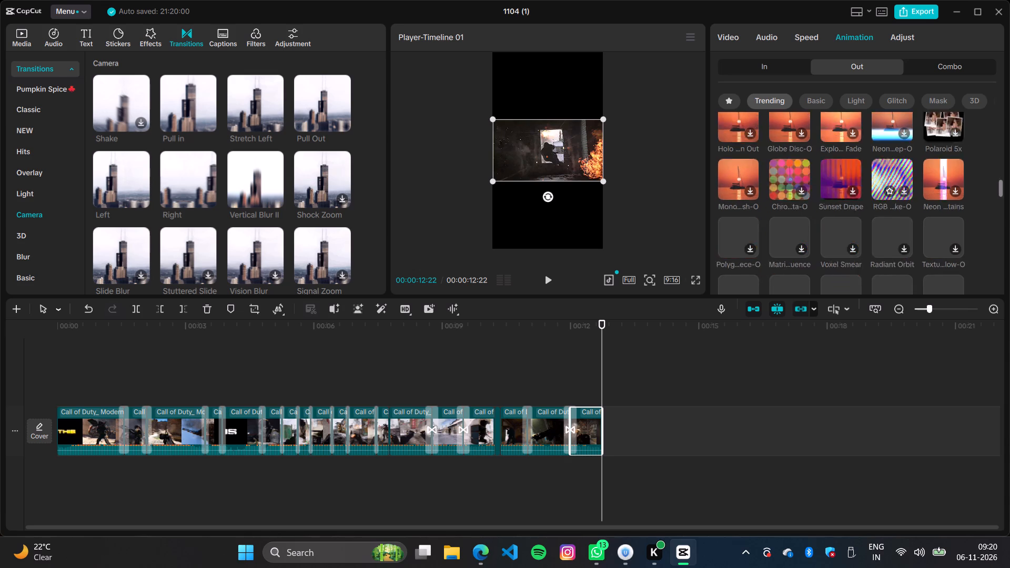
scroll(894, 196, down, 13)
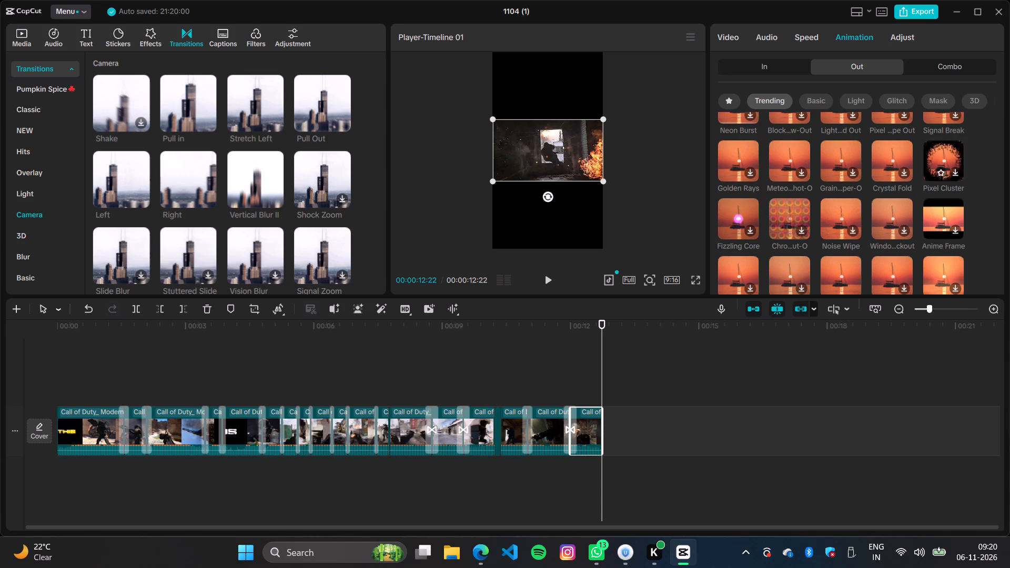
click(906, 169)
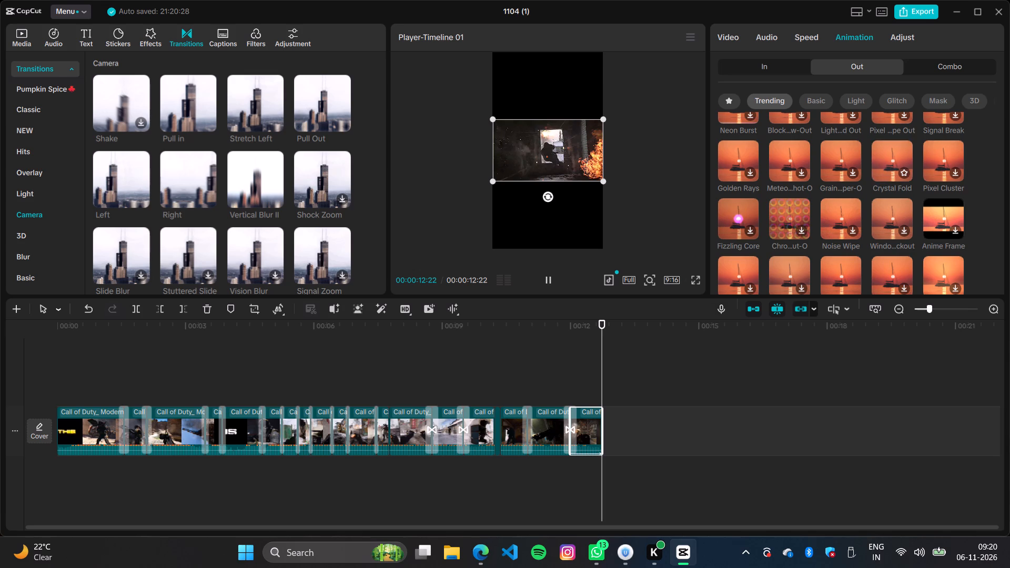
click(581, 370)
key(space)
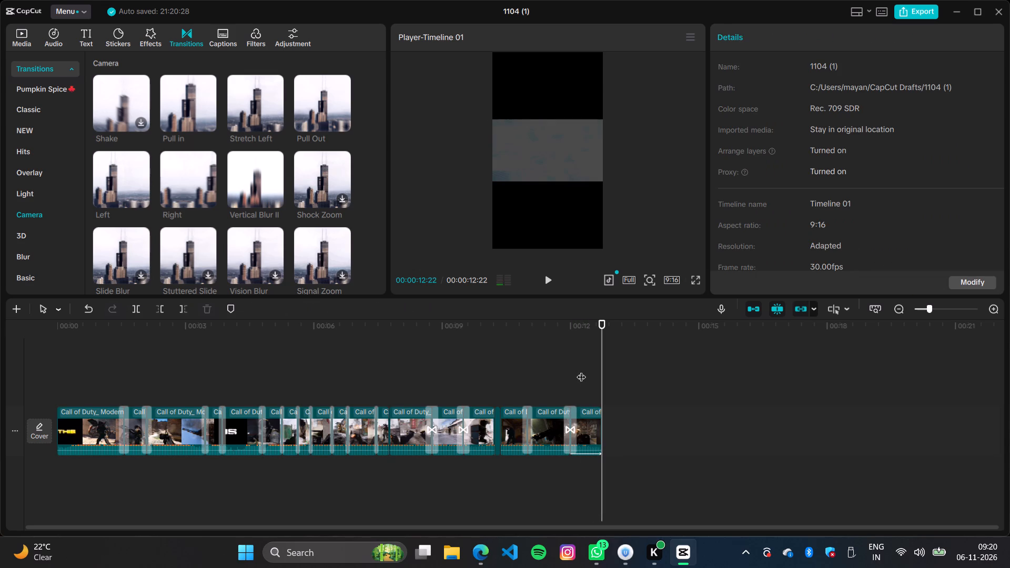
key(space)
key(space)
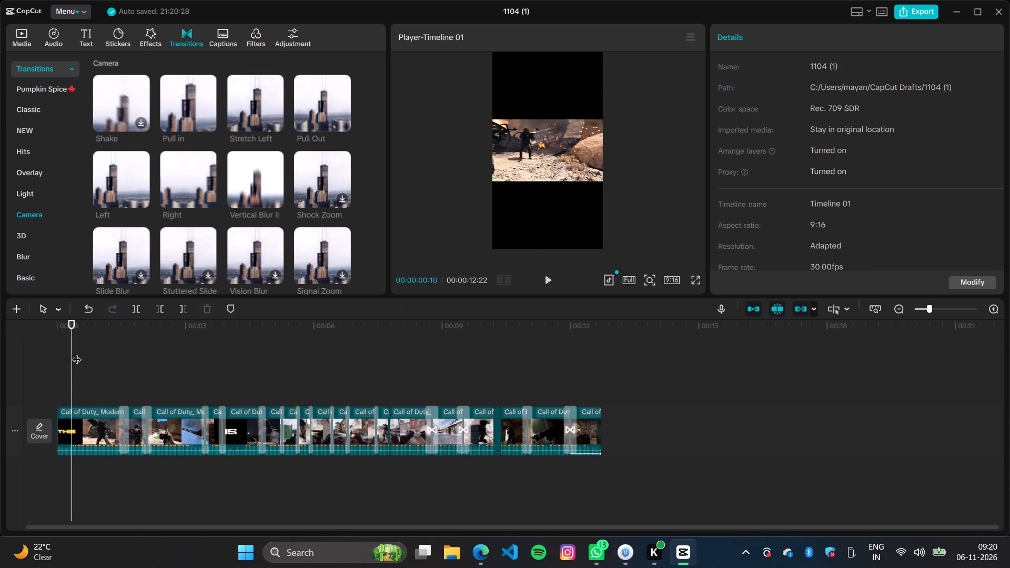
Paste the "Can't wait to get the squad on these new MW4 MP Maps & DMZ missions" caption at 00:00:00:00 and trim it to the video's end.
drag(74, 357, 25, 371)
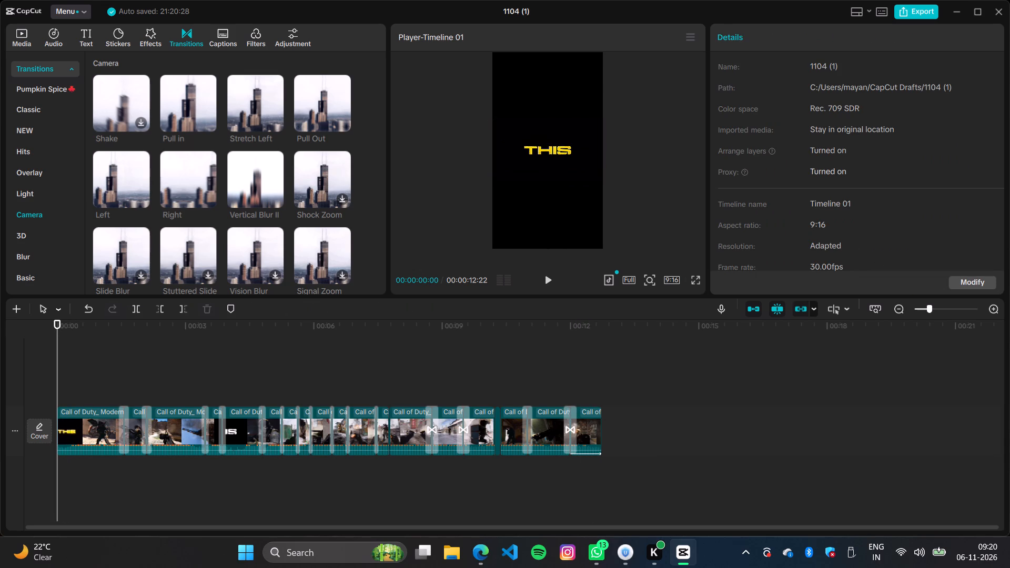
key(ctrl+v)
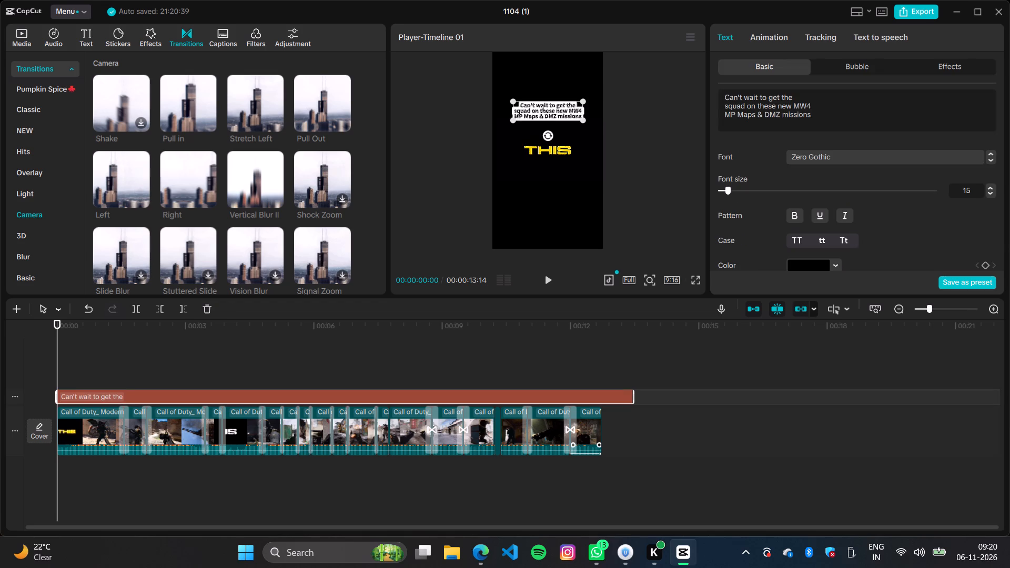
drag(633, 400, 601, 399)
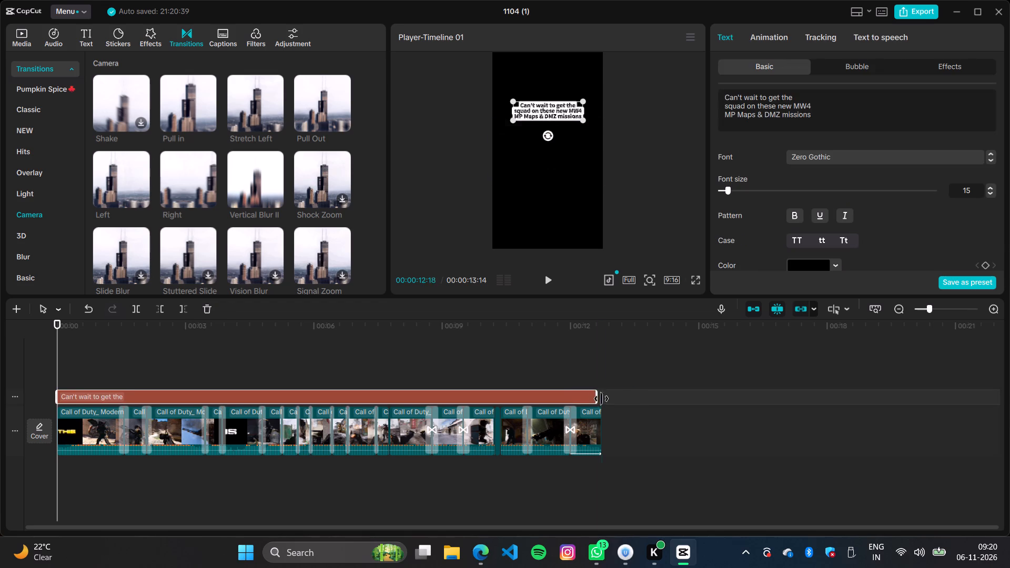
drag(601, 399, 602, 399)
drag(605, 397, 599, 397)
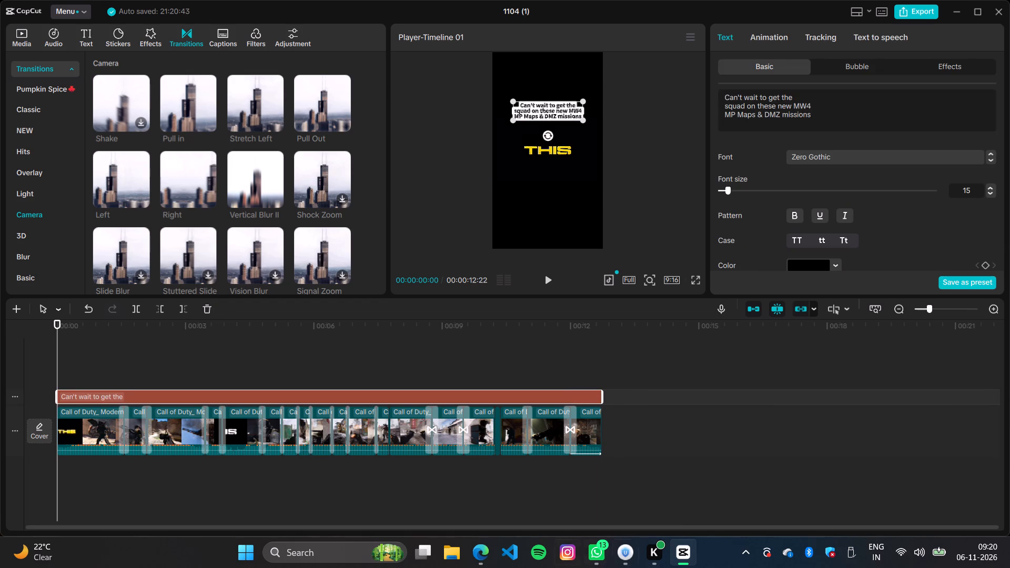
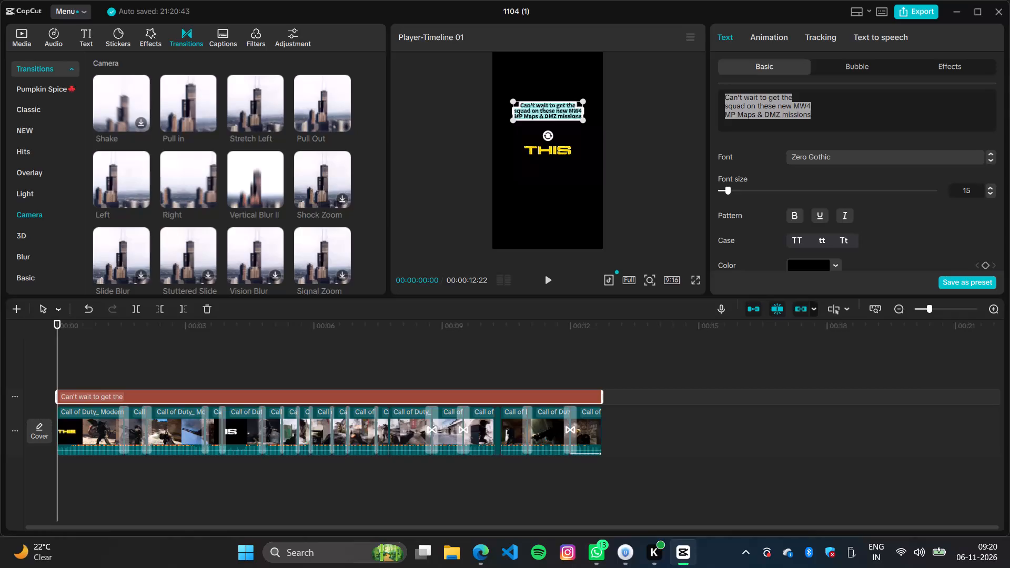
Replace the caption text with "Look at the new MP Maps coming to MW4 Season 1", breaking lines before "Maps" and "MW4".
key(ctrl+v)
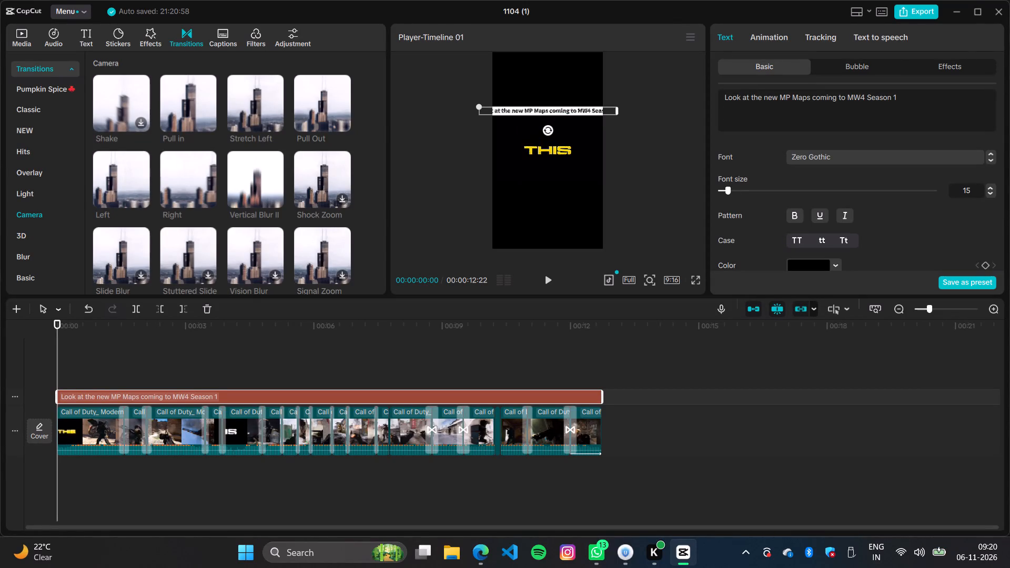
click(789, 96)
key(Return)
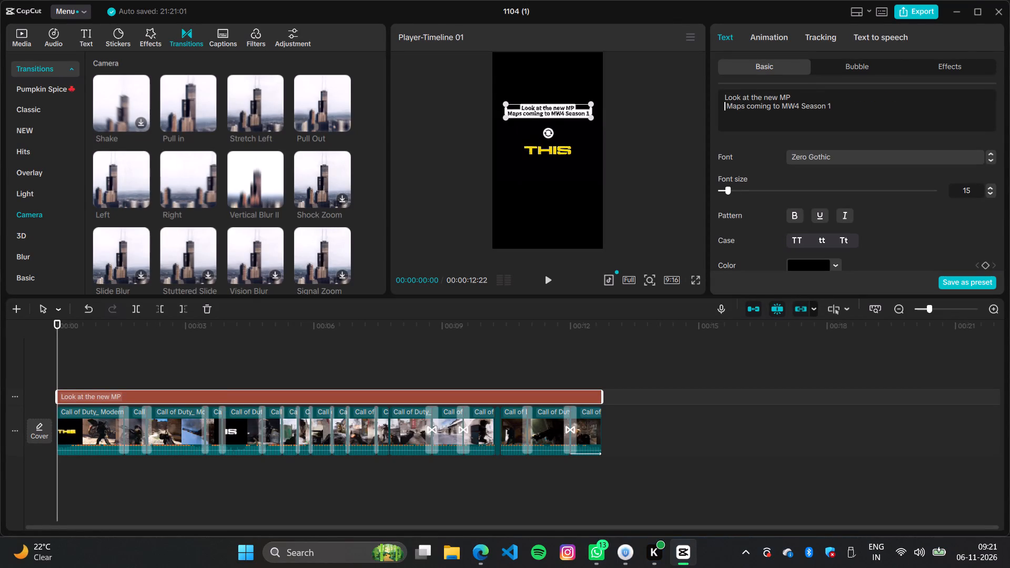
click(779, 106)
key(Return)
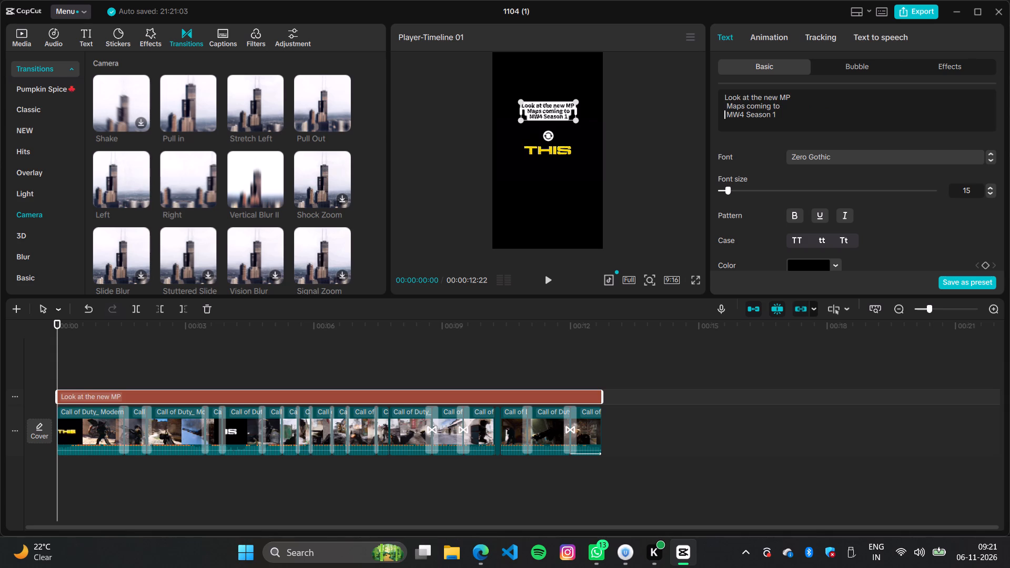
Enlarge the three-line caption slightly above the video in the preview.
drag(521, 100, 514, 107)
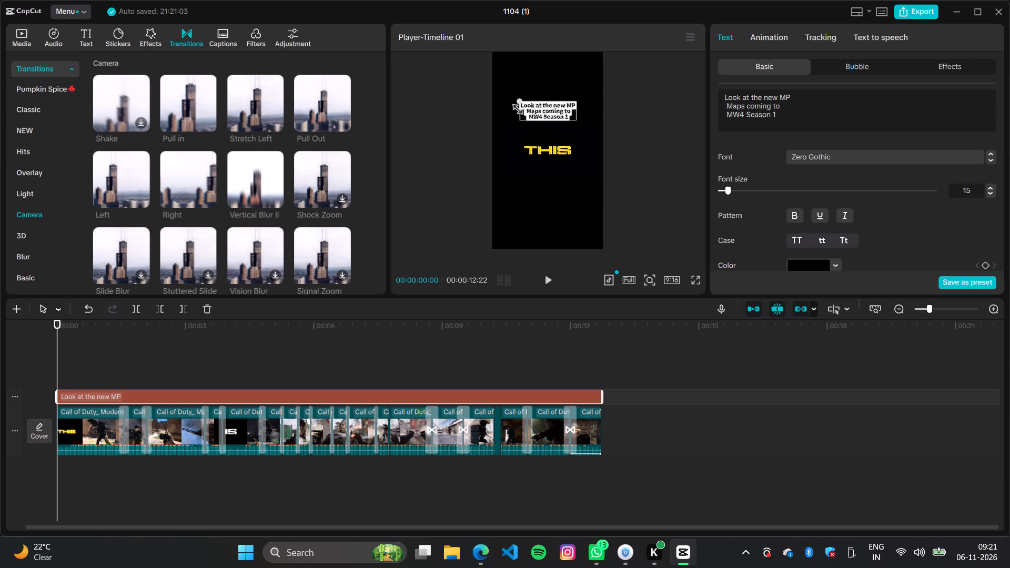
drag(514, 107, 512, 106)
click(554, 113)
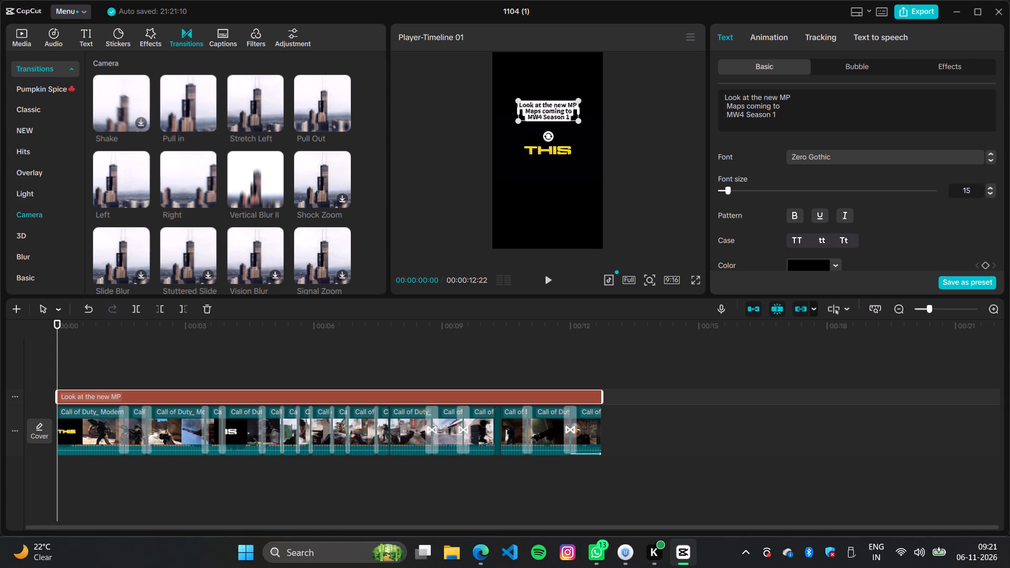
Play the first few seconds of the timeline to check the caption against the footage, and clear the selection.
key(space)
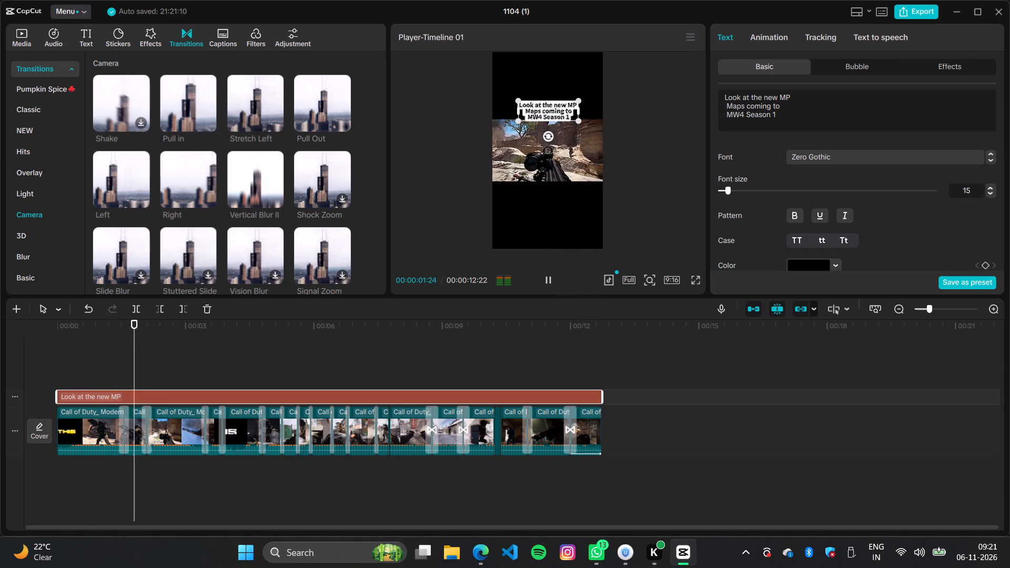
key(space)
key(space)
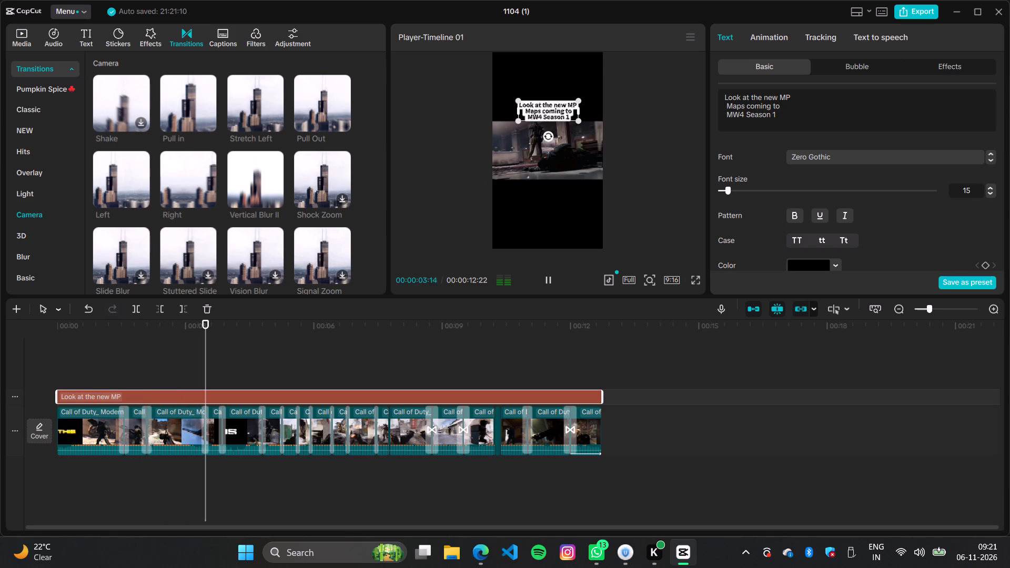
key(space)
key(space)
key(space)
drag(635, 440, 615, 438)
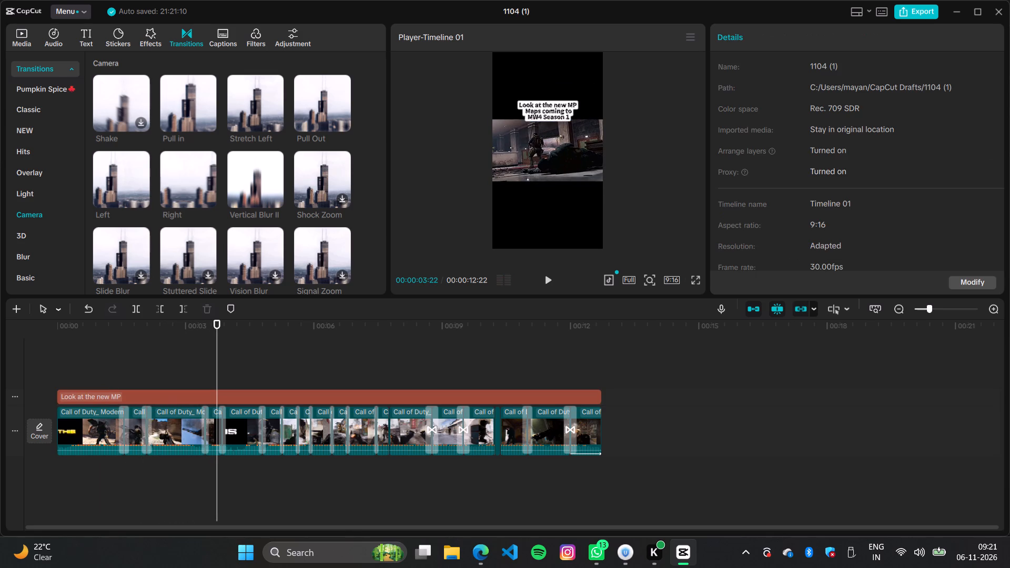
With all clips on the video track selected, export the captioned video 1104 (1) and dismiss the sharing options.
drag(615, 438, 60, 414)
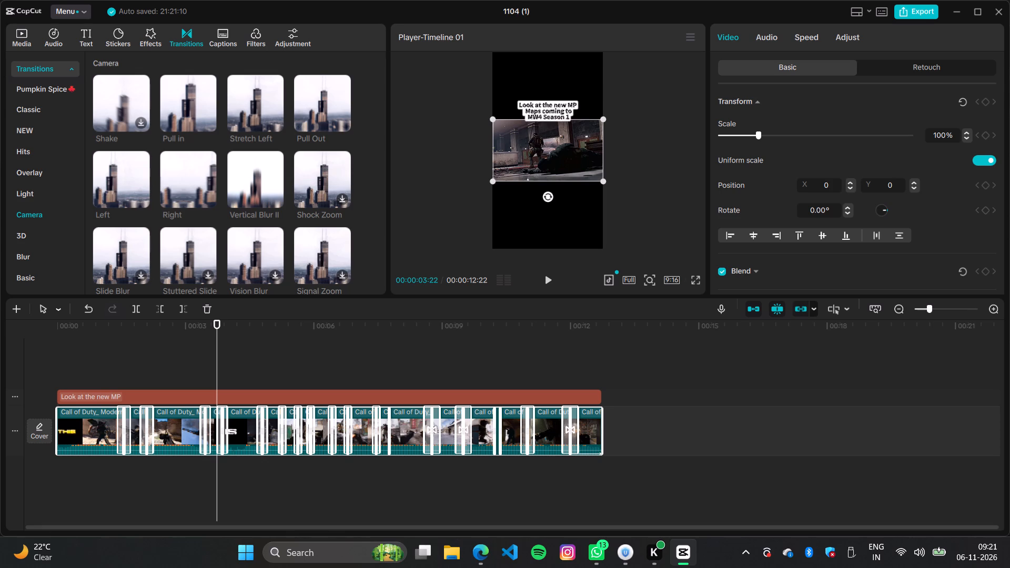
click(910, 9)
click(659, 469)
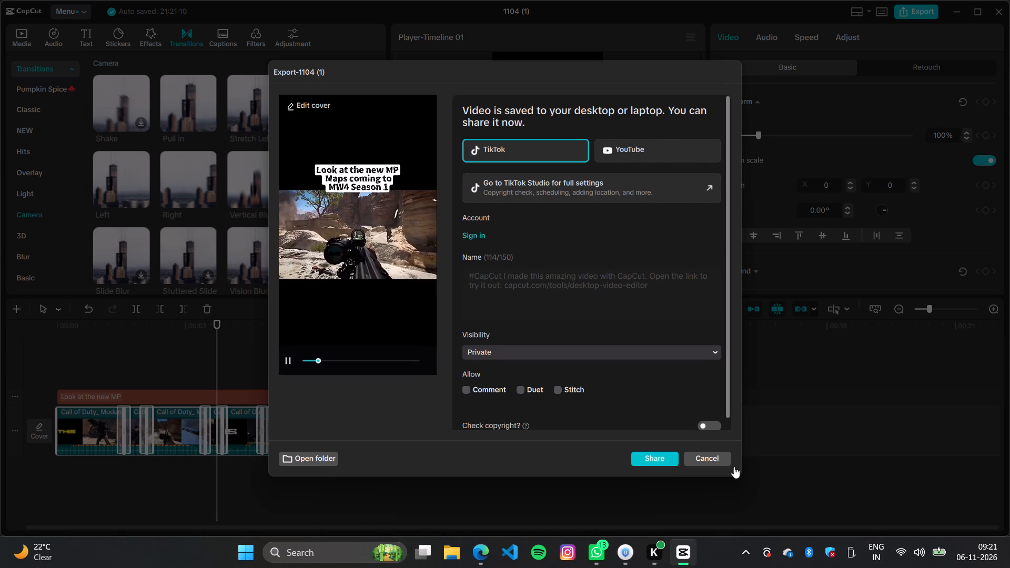
click(718, 459)
Close the 1104 (1) project.
click(1002, 11)
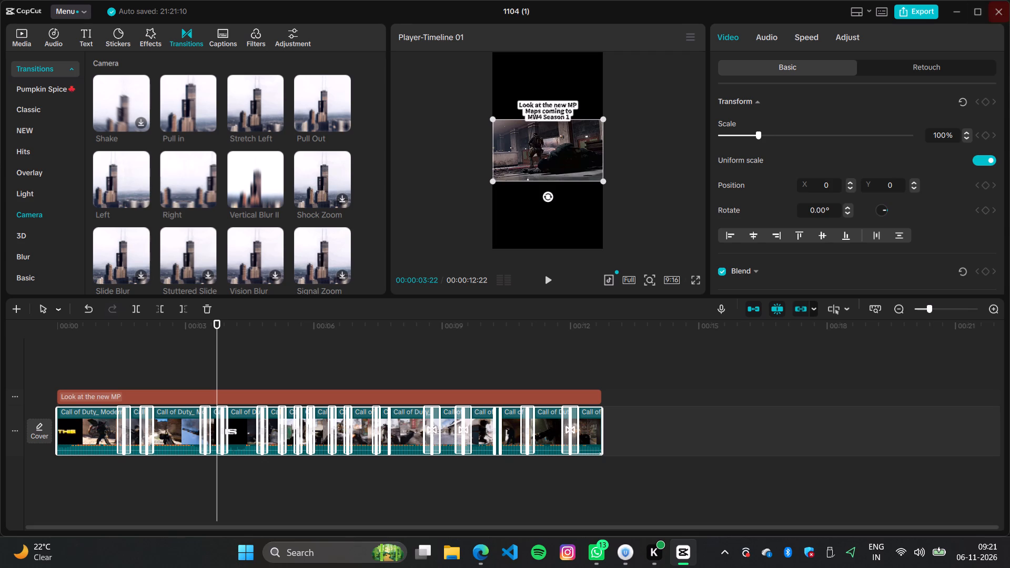